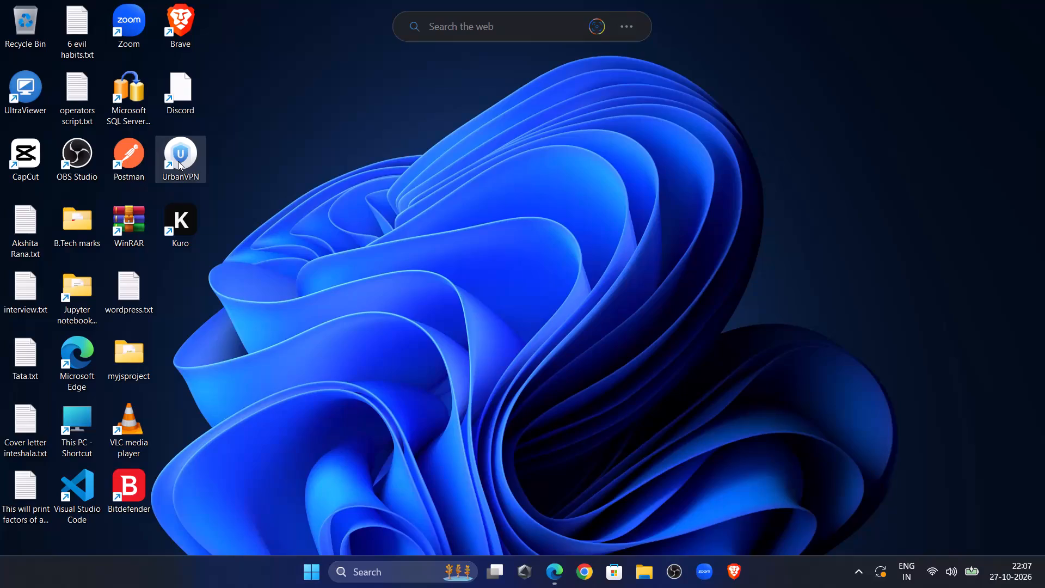
Launch UrbanVPN, decline the offered update, and connect to the United States server, leaving its window minimized.
double_click(178, 161)
click(551, 572)
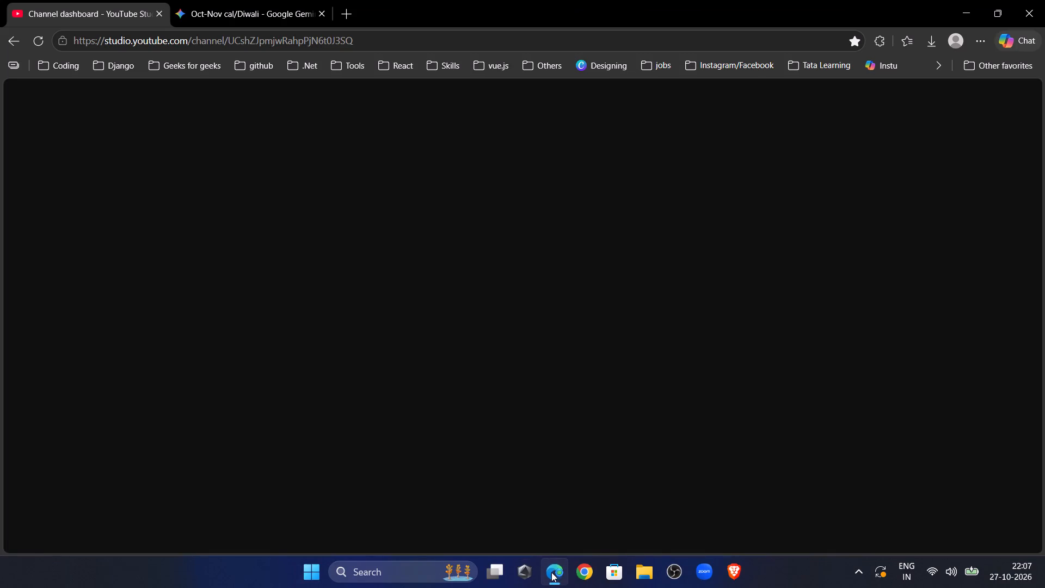
click(551, 572)
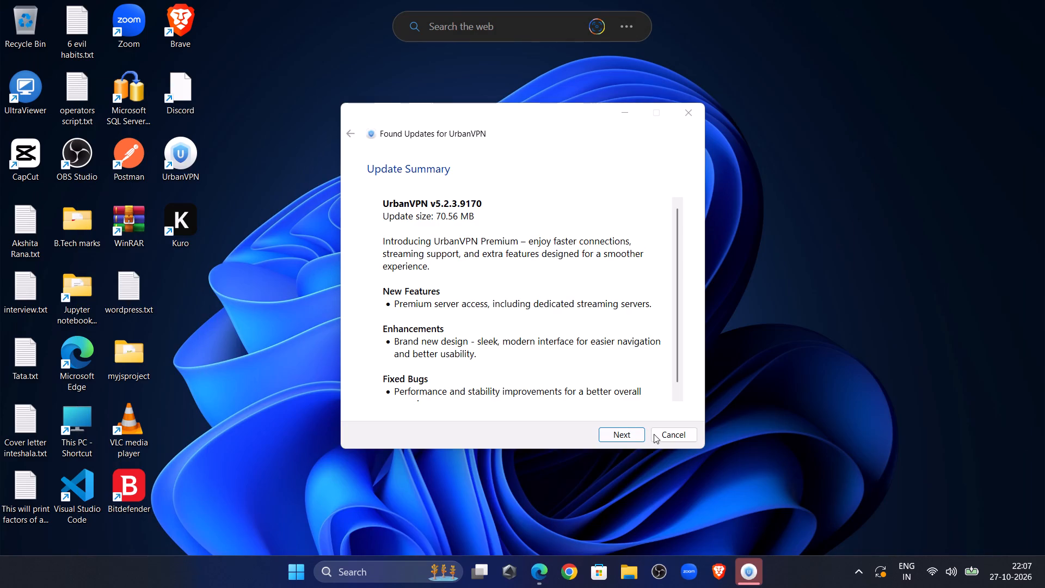
click(656, 434)
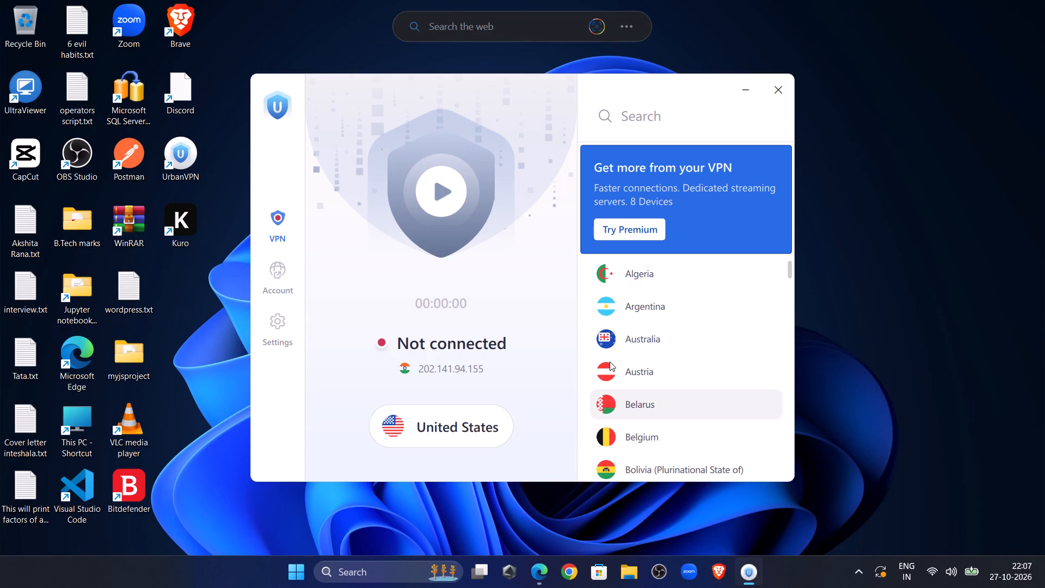
click(441, 186)
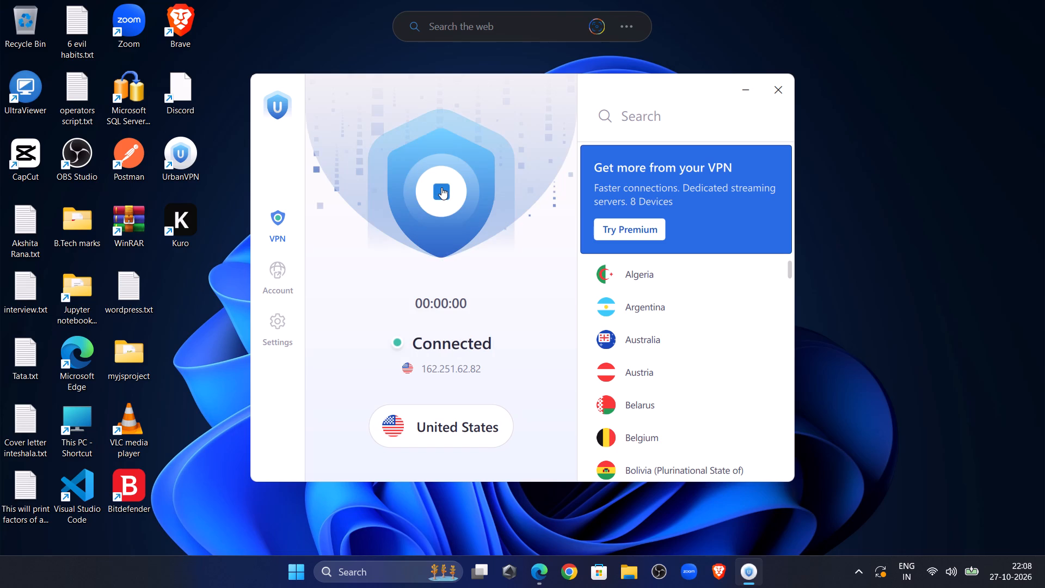
click(750, 99)
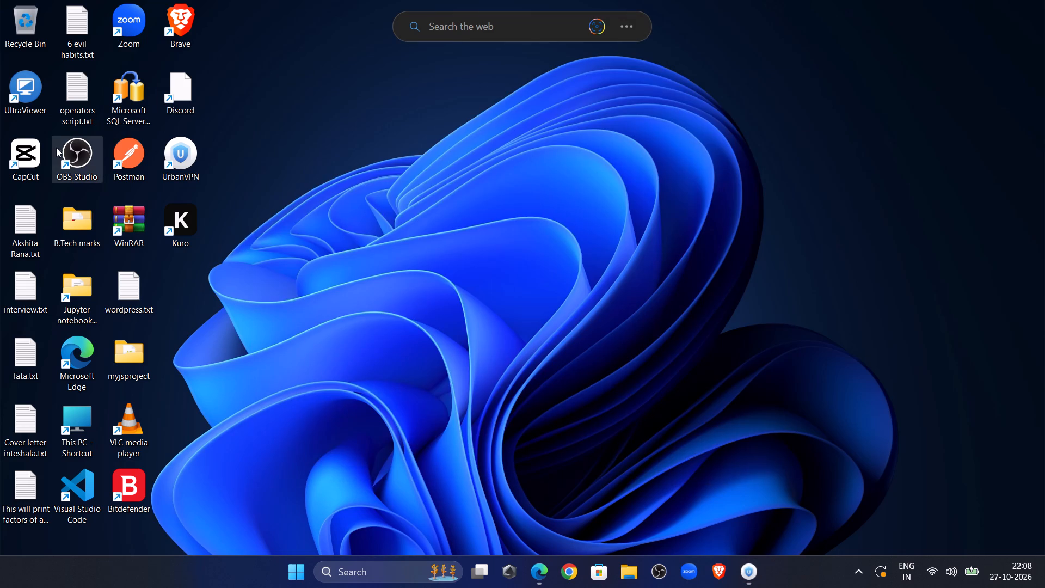
Launch CapCut and open the existing 1027 project from the Projects list.
double_click(48, 158)
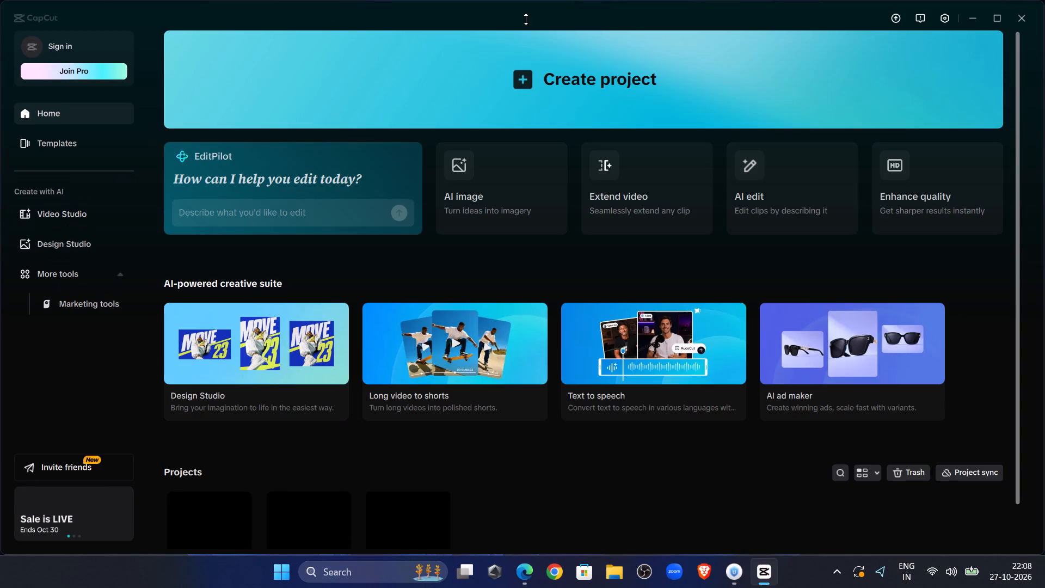
scroll(439, 372, down, 11)
scroll(428, 404, up, 1)
scroll(358, 370, down, 6)
double_click(308, 483)
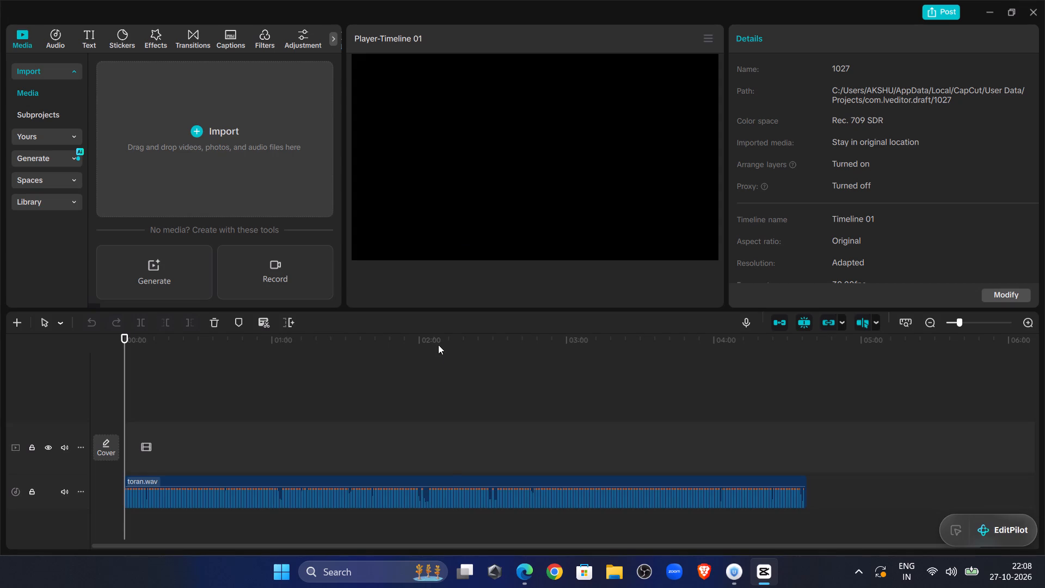
Lower the system volume, preview part of toran.wav in the project's timeline, and close the project.
click(525, 414)
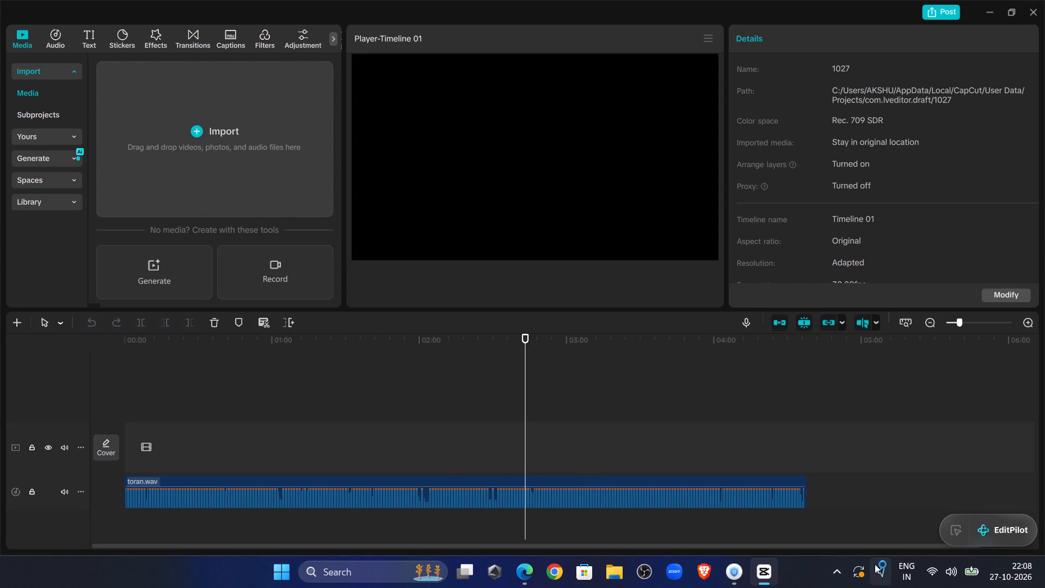
click(975, 576)
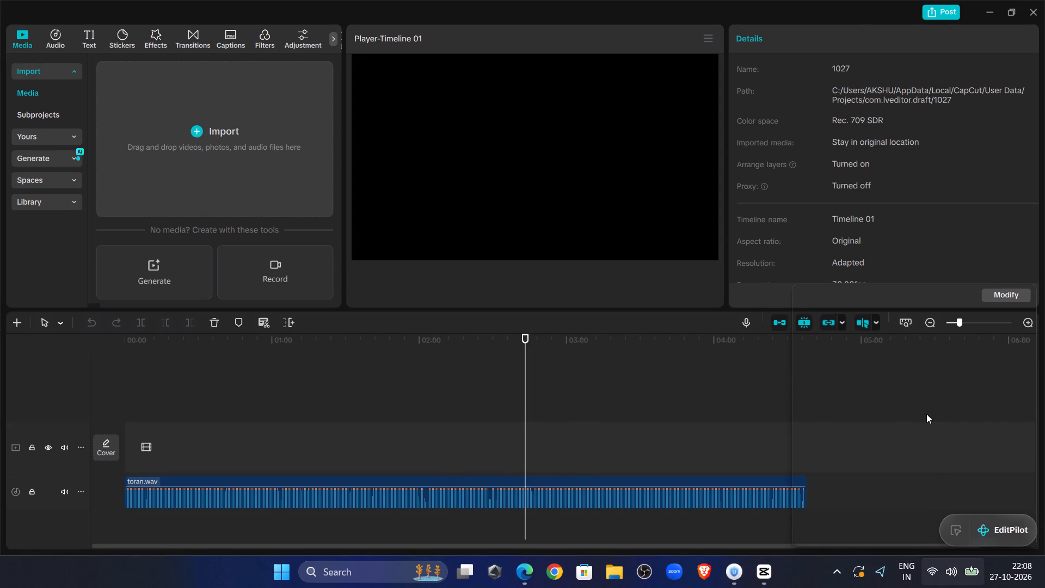
click(875, 486)
click(524, 291)
click(531, 293)
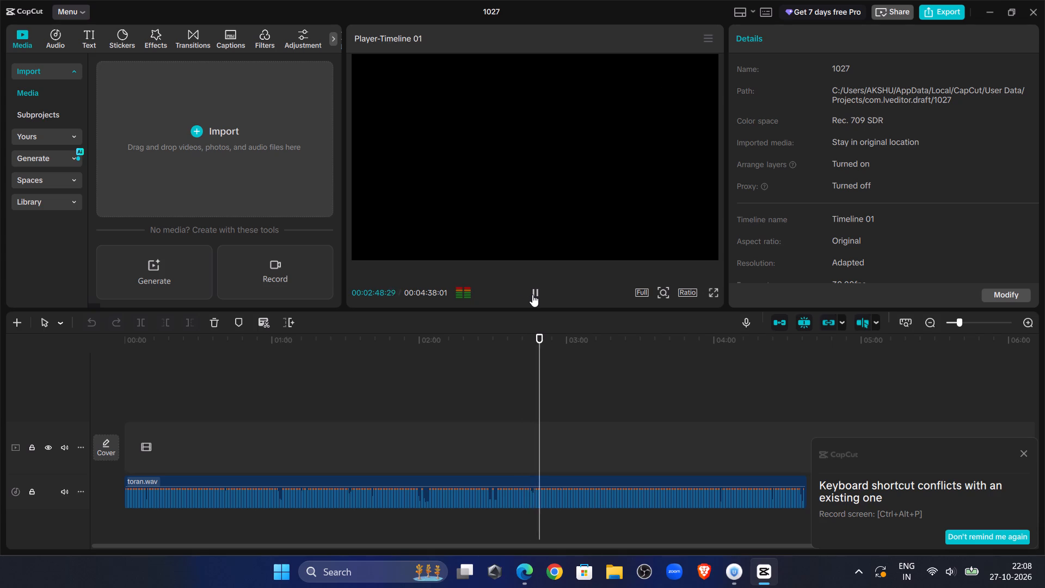
click(532, 295)
click(1031, 16)
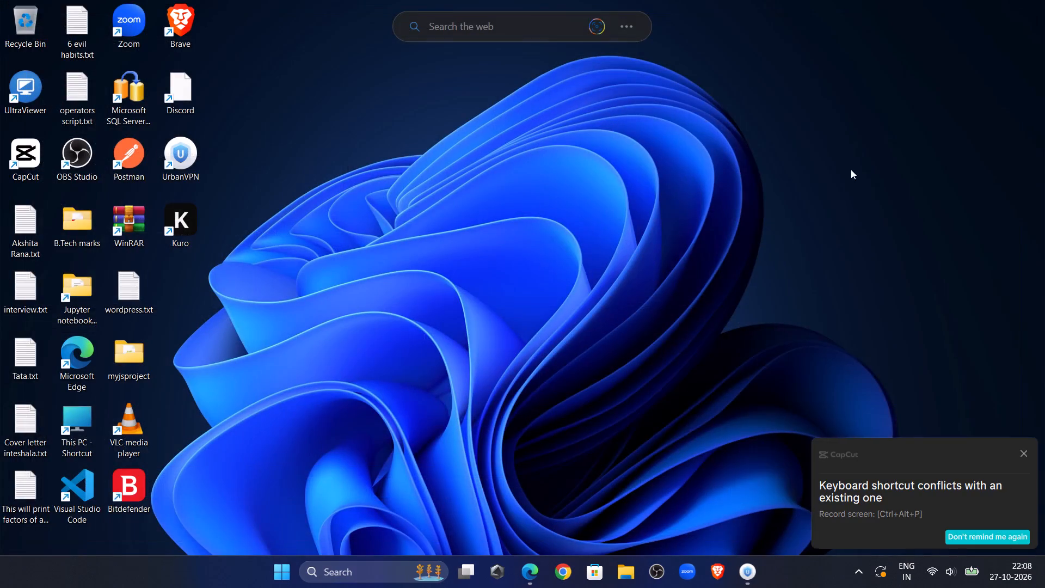
Move the 1027 project to the Trash.
scroll(367, 432, down, 7)
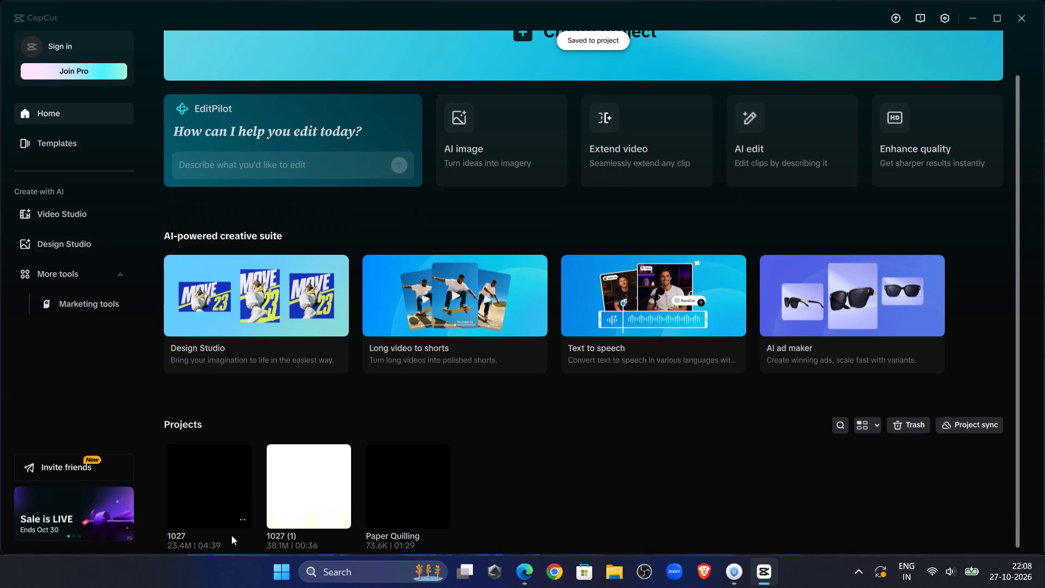
click(241, 520)
click(265, 537)
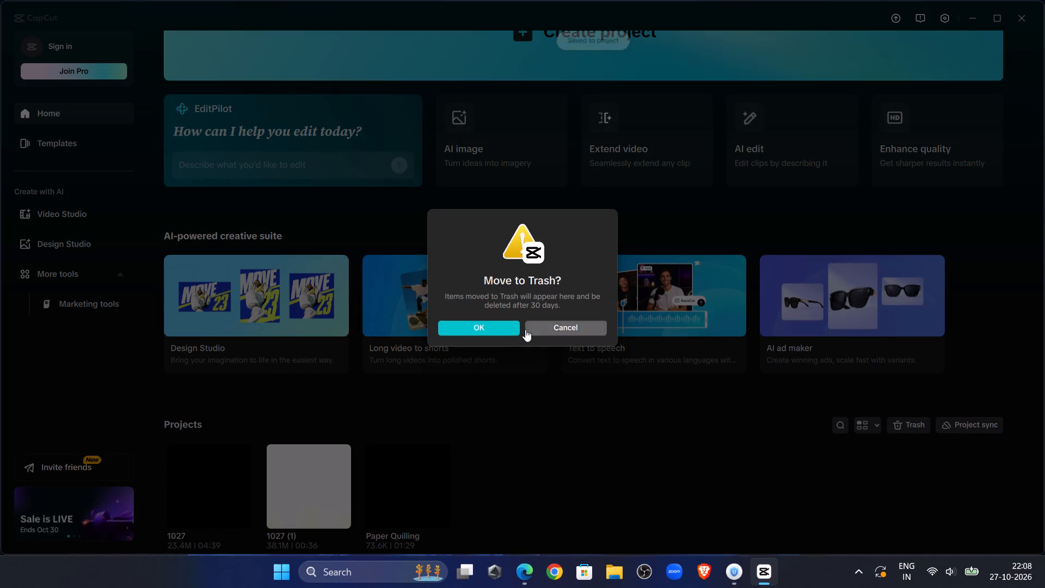
click(510, 332)
Open the 1027 (1) project to check its timeline contents, and close it again.
scroll(263, 346, down, 5)
double_click(206, 491)
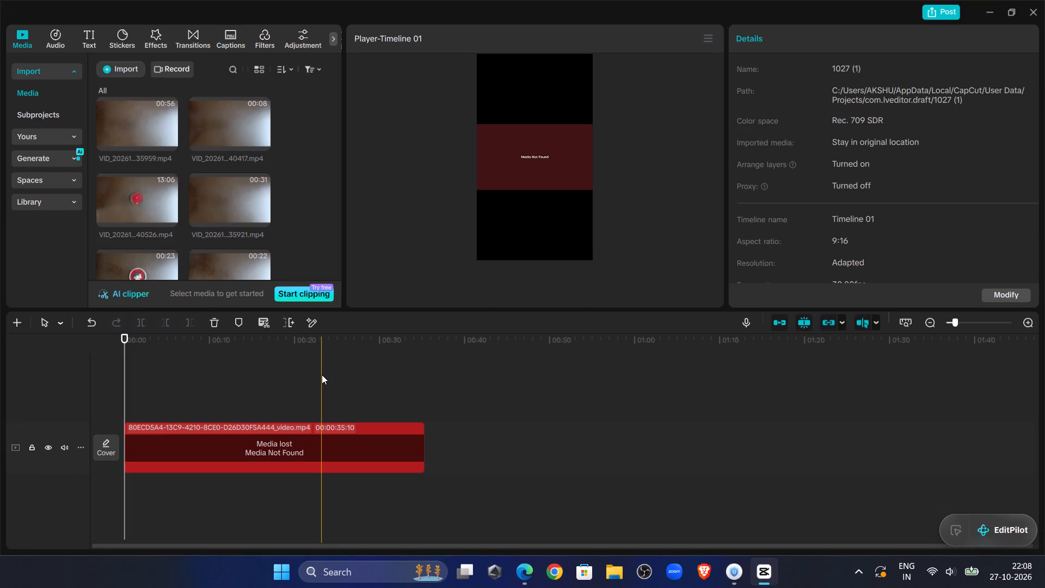
click(664, 411)
click(1032, 5)
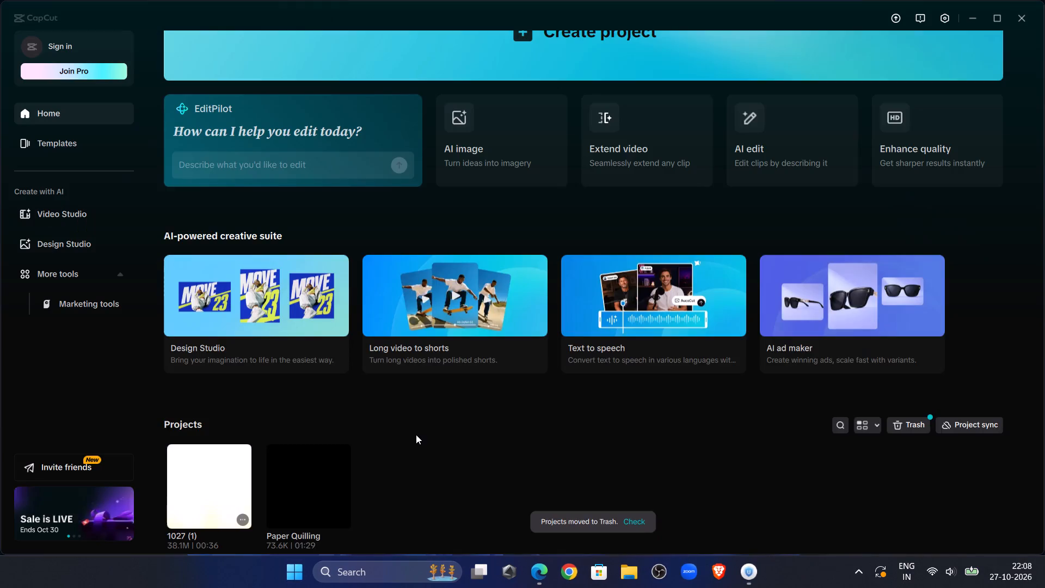
Move the 1027 (1) project to the Trash.
scroll(365, 420, down, 7)
scroll(280, 425, down, 6)
click(240, 517)
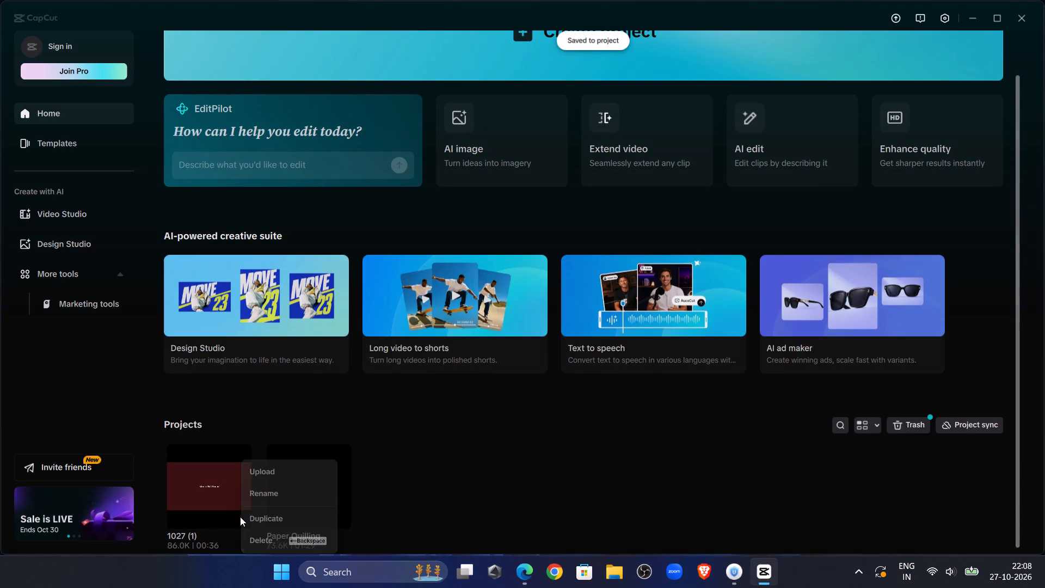
click(262, 535)
click(481, 325)
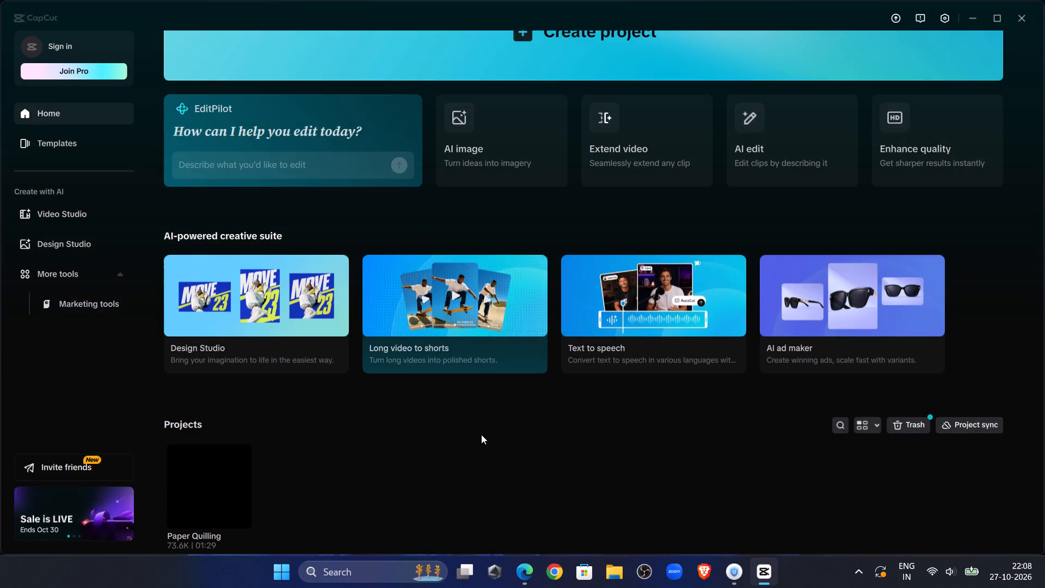
Create a new project.
scroll(478, 452, up, 5)
click(536, 88)
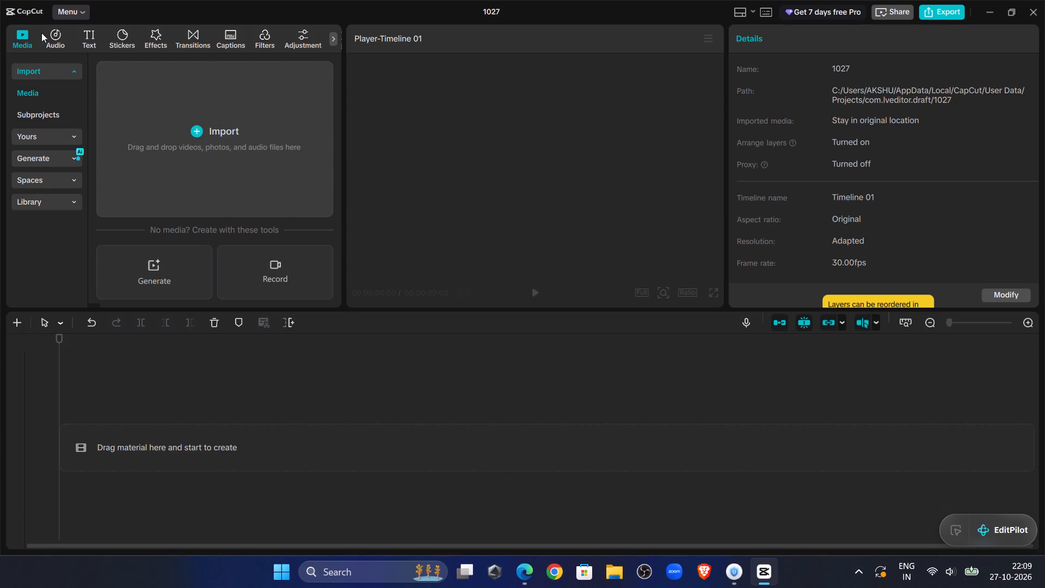
Start an audio import and browse drive D to the voiceover folder inside THE AVTAR-VOICEOVER FOLDER, searching for "the".
click(53, 38)
click(34, 70)
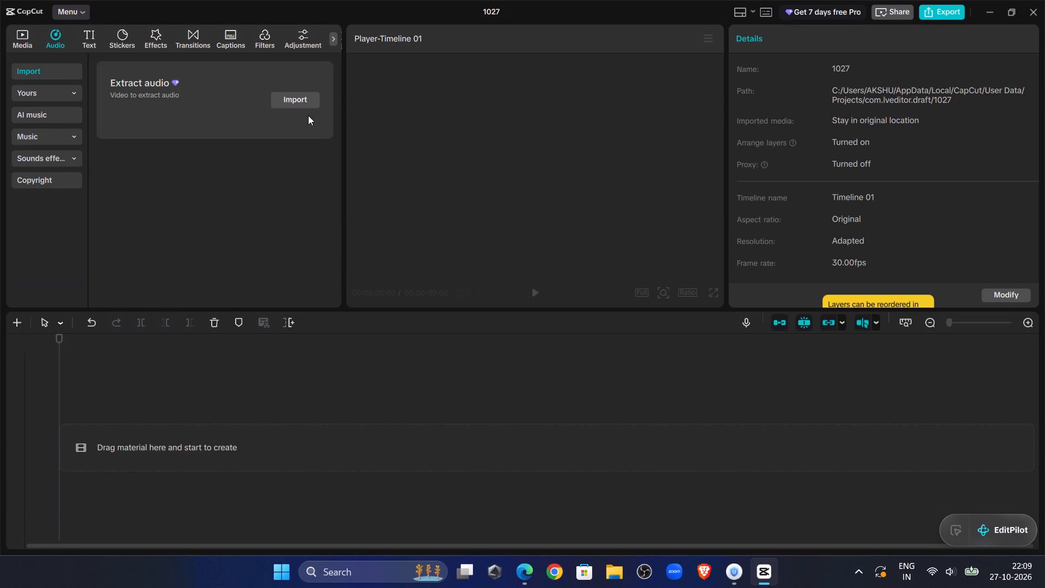
click(308, 100)
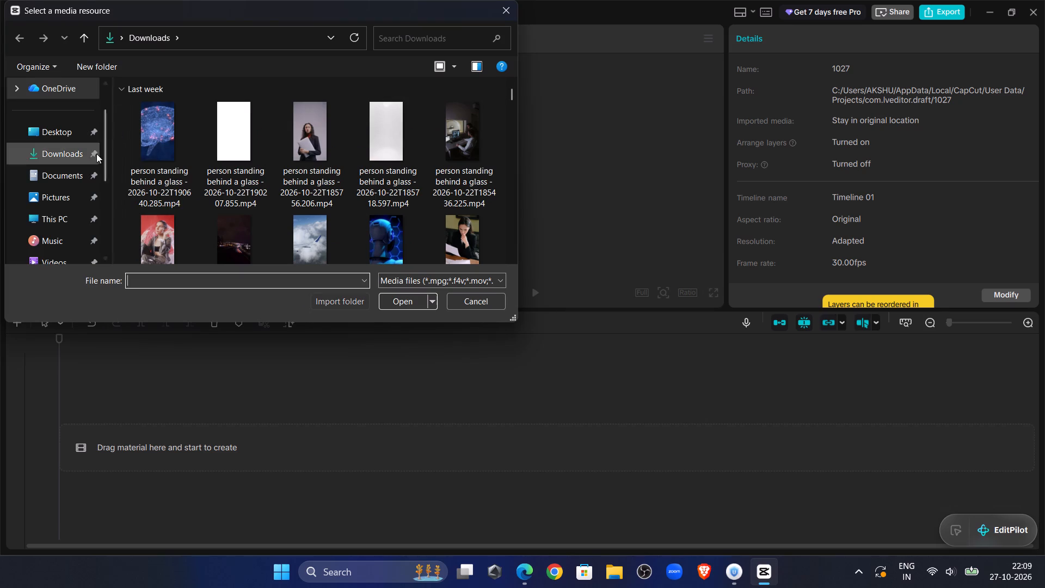
scroll(96, 154, down, 6)
click(83, 192)
click(413, 33)
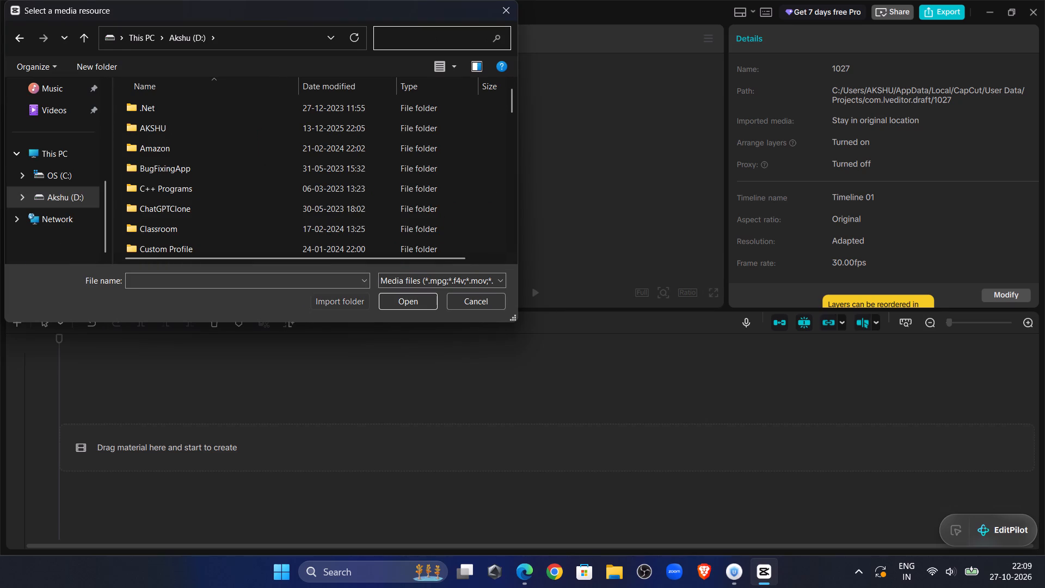
key(m)
key(BackSpace)
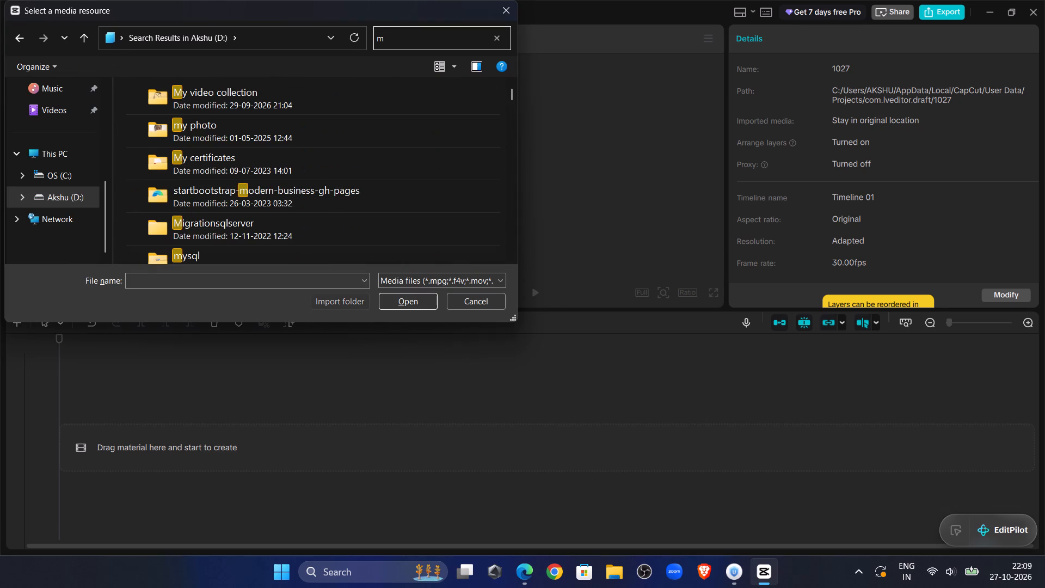
text(the)
key(Return)
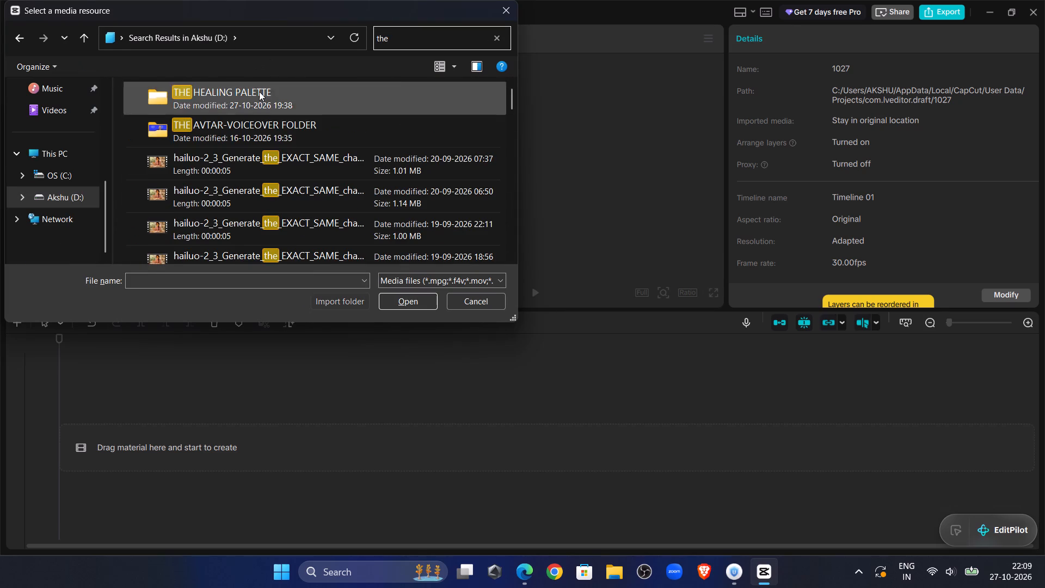
double_click(257, 126)
double_click(259, 136)
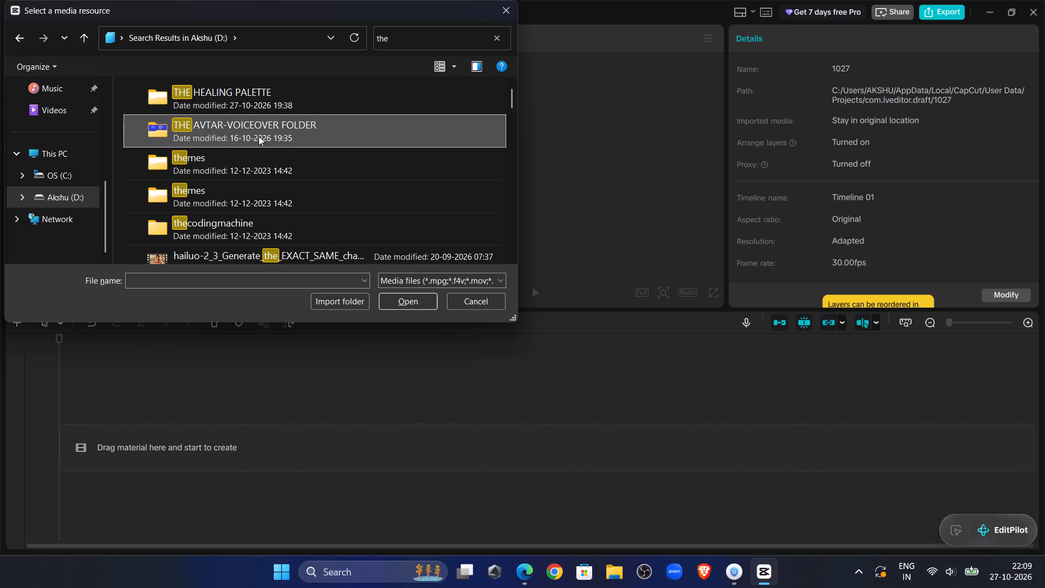
double_click(191, 117)
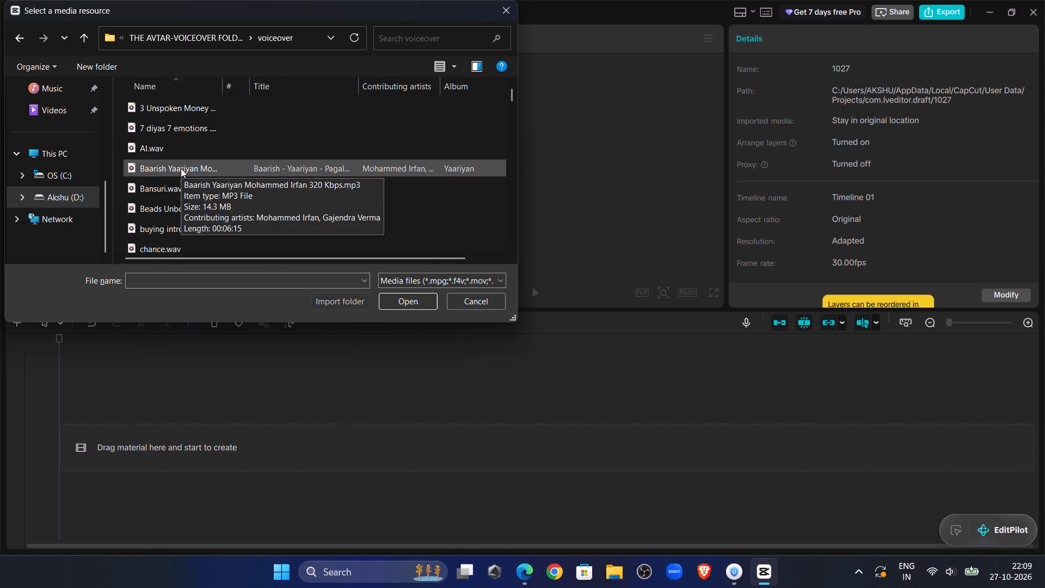
Look through the voiceover folder's audio files for the recording to import.
scroll(181, 168, down, 14)
scroll(181, 168, down, 14)
scroll(181, 169, down, 15)
scroll(204, 158, up, 19)
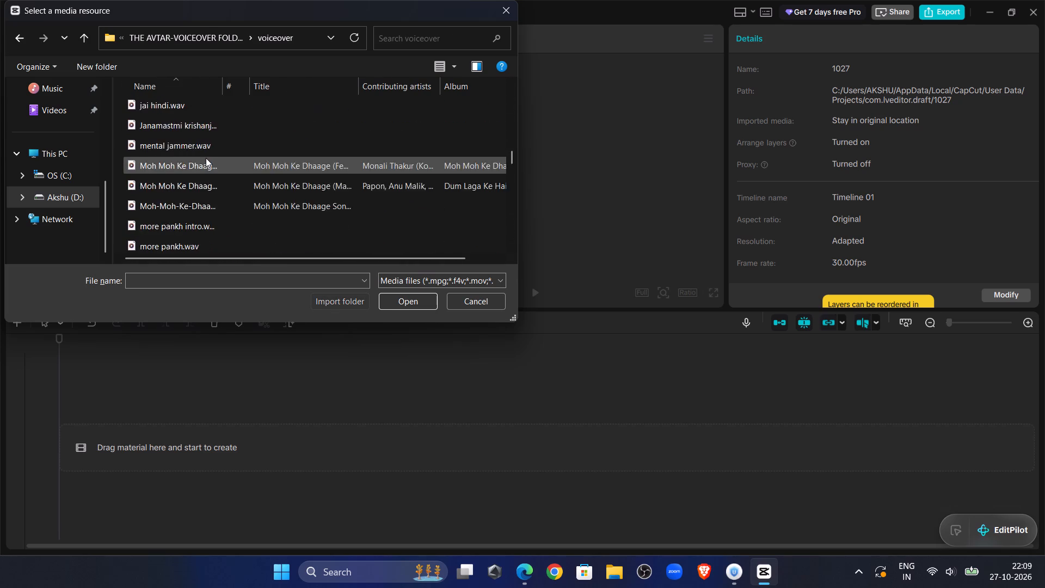
scroll(206, 158, up, 5)
scroll(206, 158, up, 19)
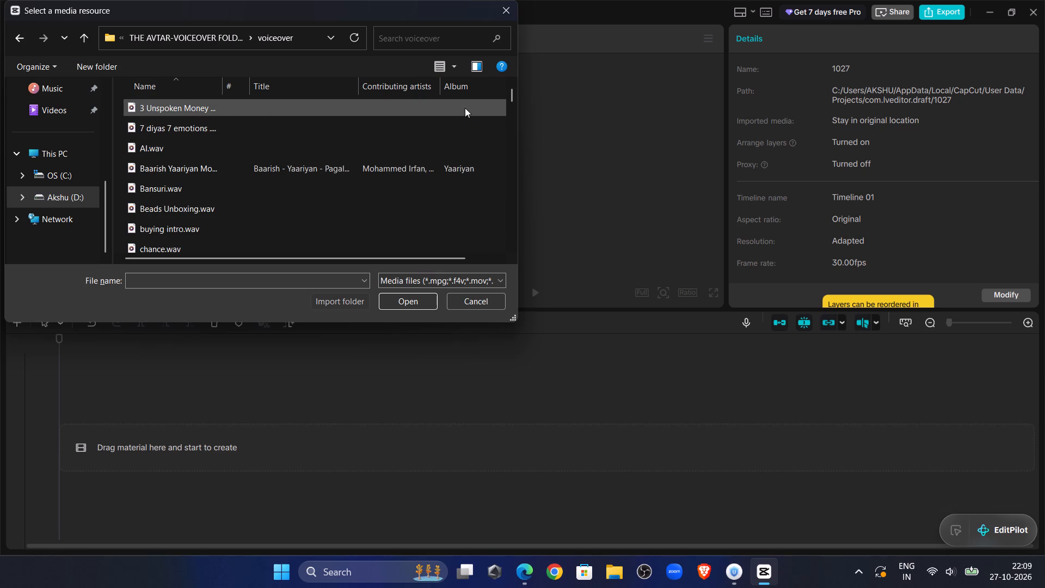
Search the voiceover folder for "hanging lamp" and import hanging lamp.wav into the project.
click(411, 35)
text(lamp)
click(266, 106)
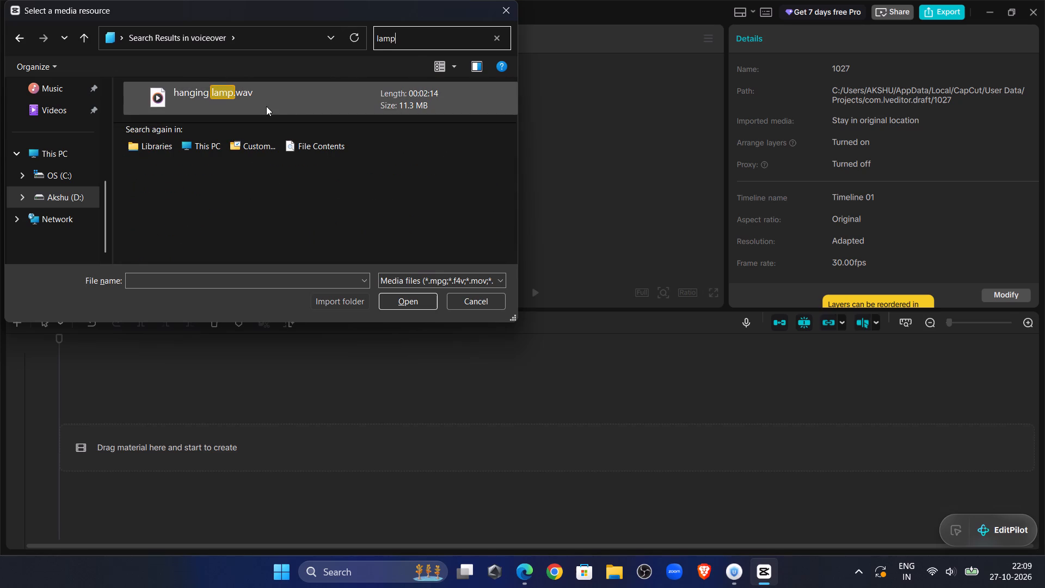
click(376, 38)
click(377, 38)
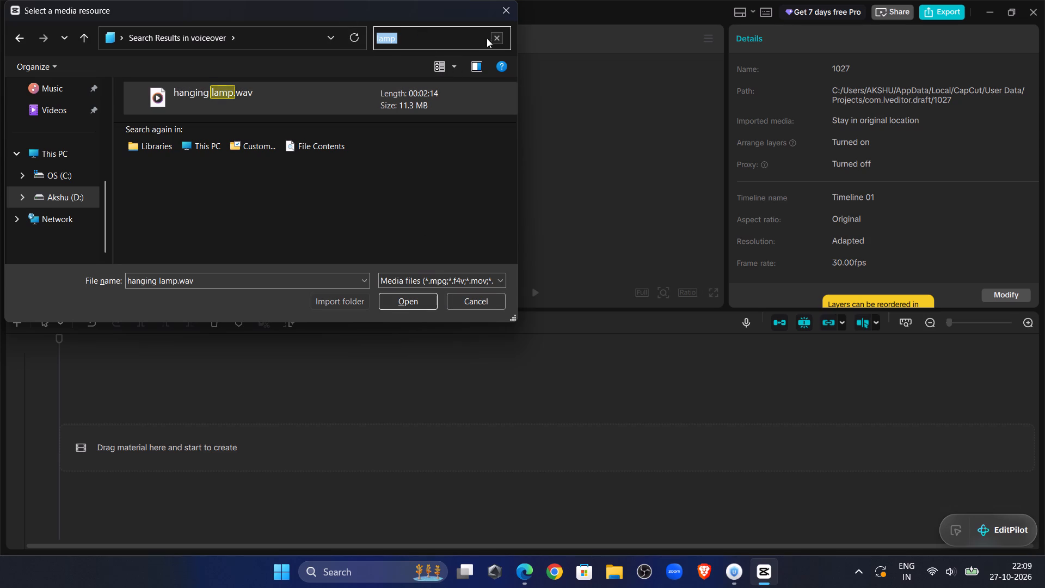
click(495, 38)
text(hanging lamp)
click(281, 92)
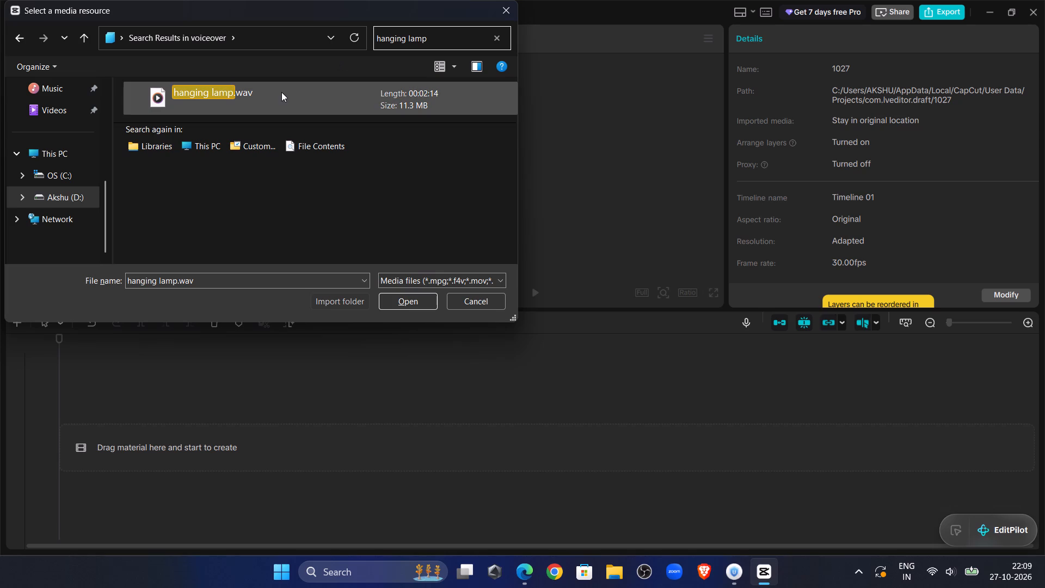
click(405, 308)
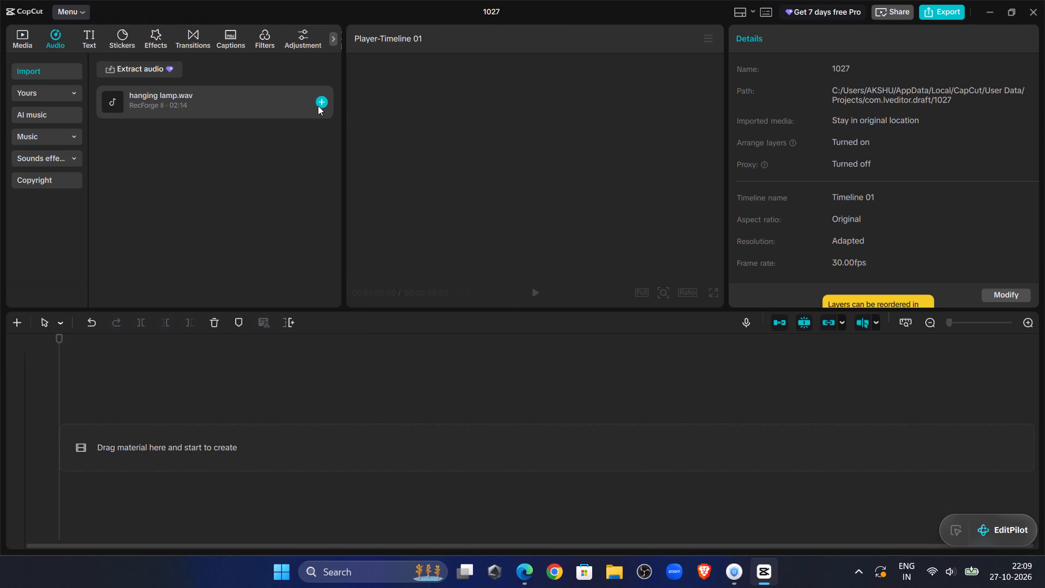
Add hanging lamp.wav to the timeline and set its volume to 20.0 dB.
click(317, 103)
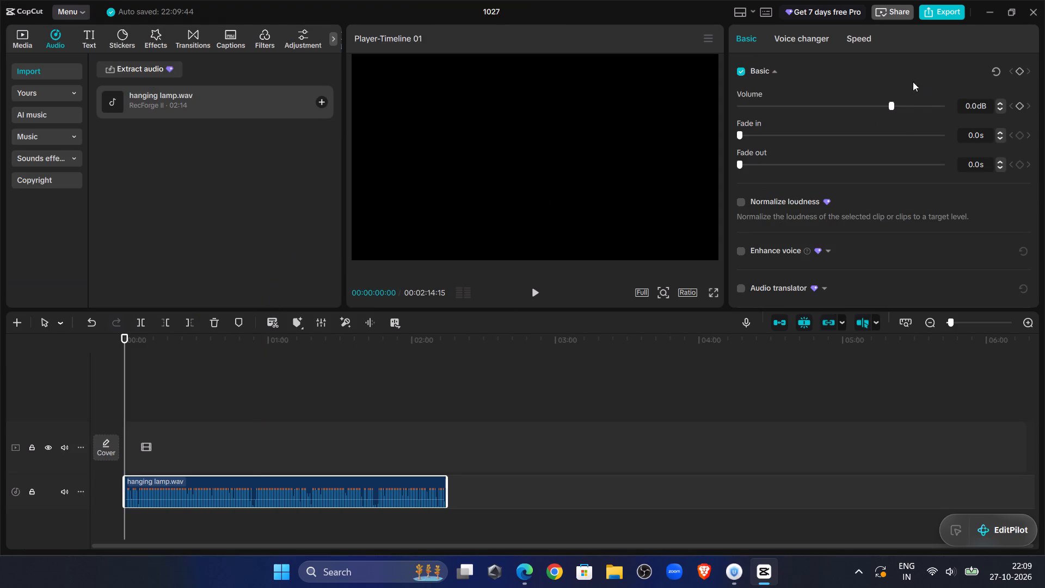
drag(901, 103, 1044, 113)
Turn on Enhance voice and Reduce noise for the hanging lamp.wav clip.
scroll(753, 230, down, 1)
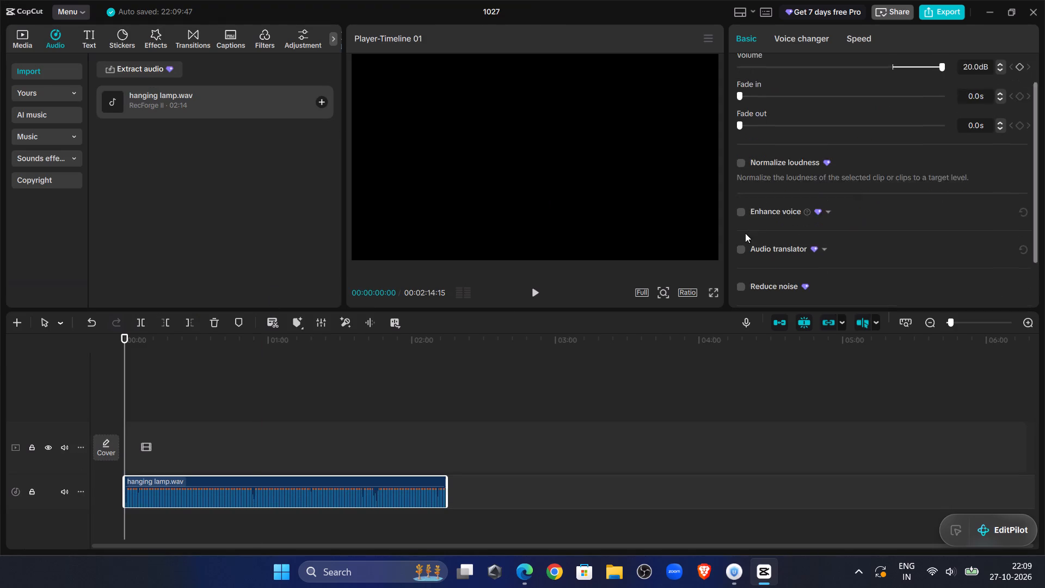
click(743, 206)
scroll(738, 263, down, 2)
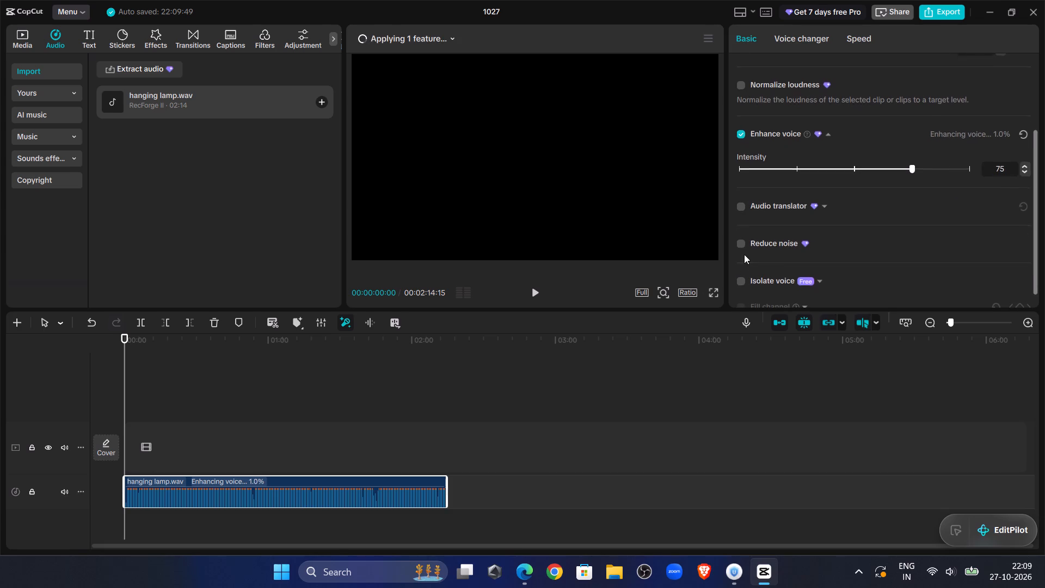
click(742, 243)
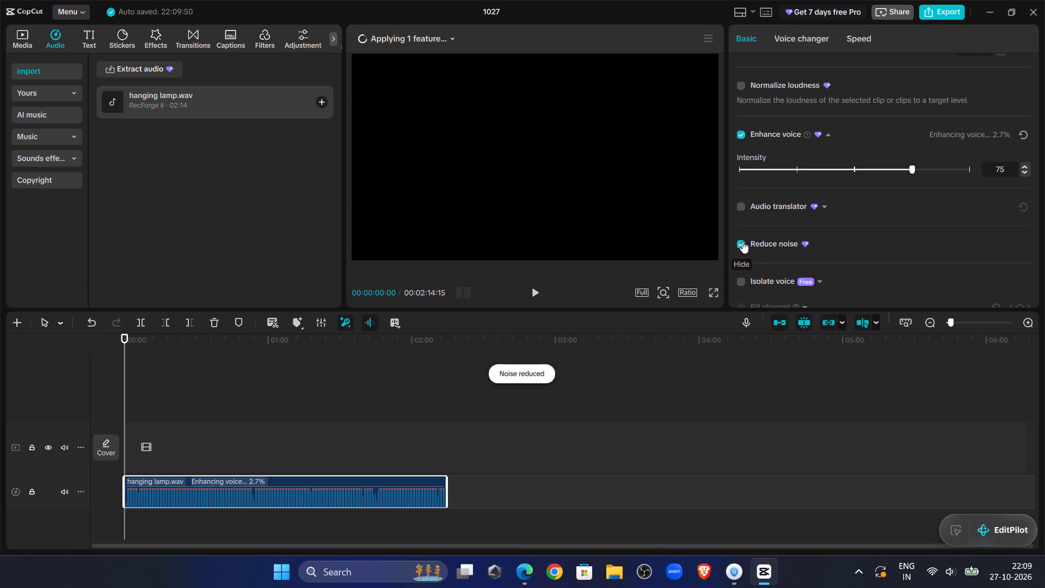
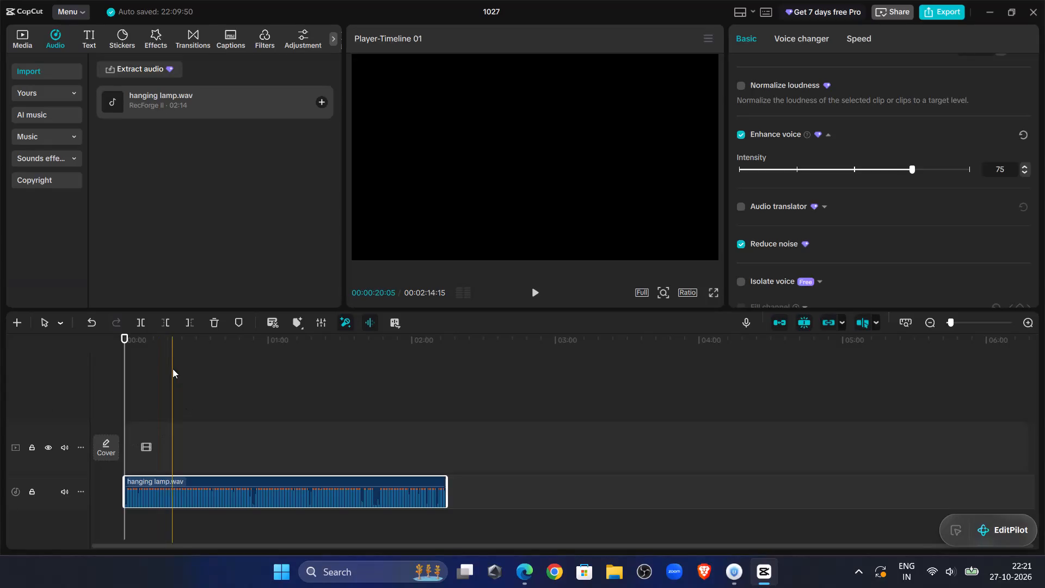
Set the project's aspect ratio to 9:16.
drag(173, 369, 0, 369)
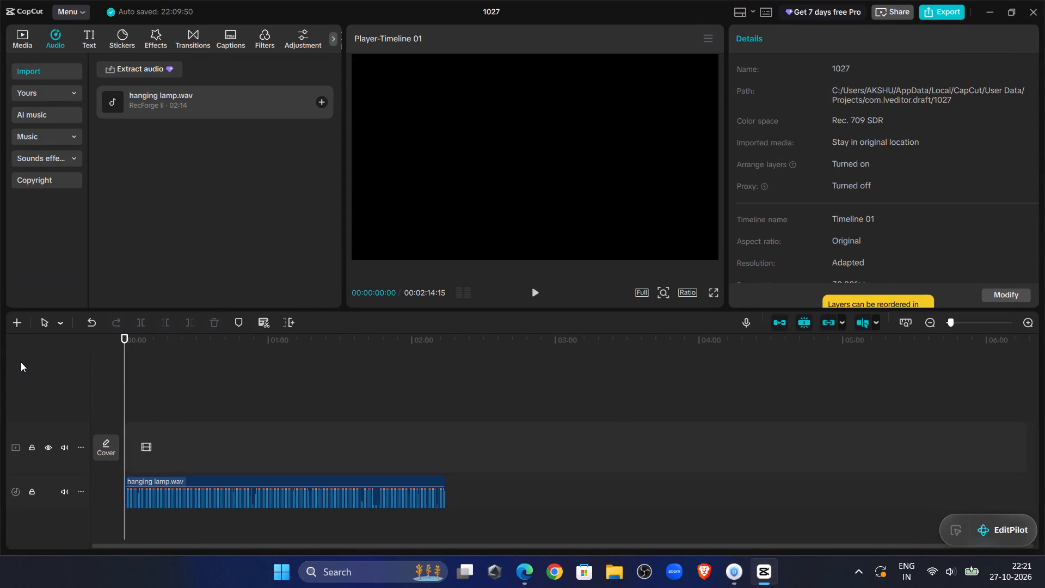
click(975, 324)
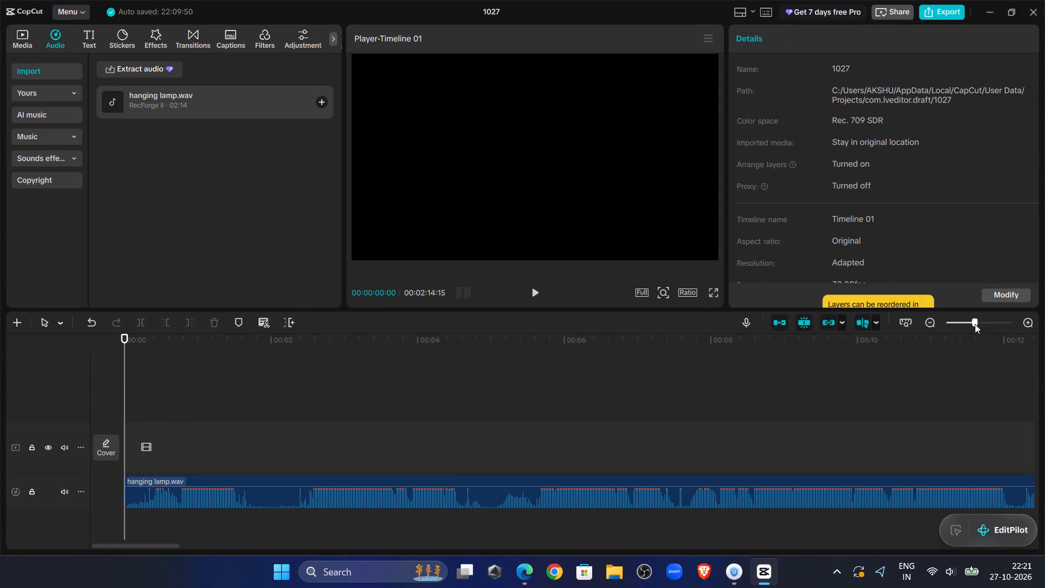
click(684, 291)
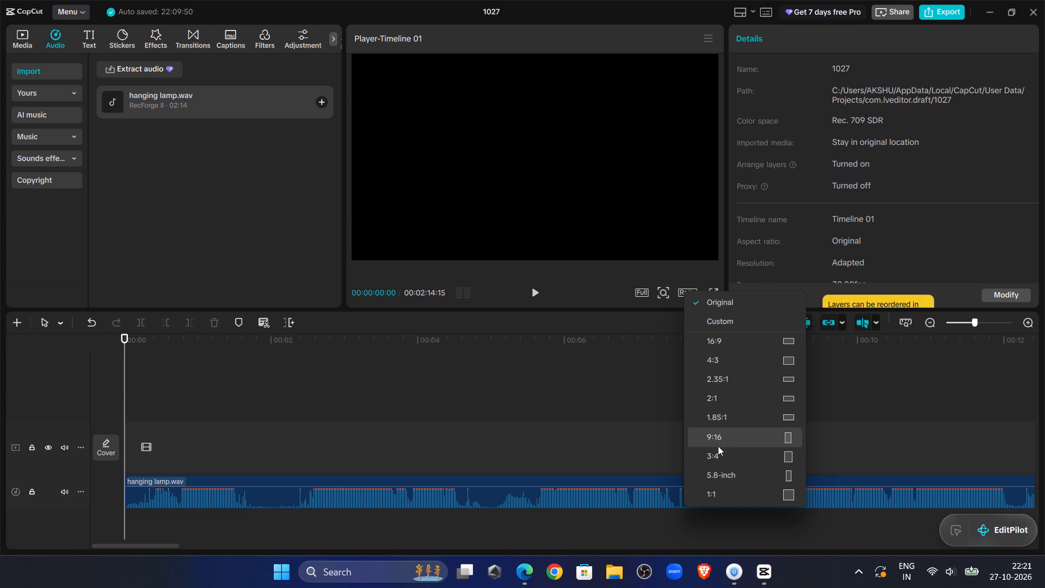
click(715, 440)
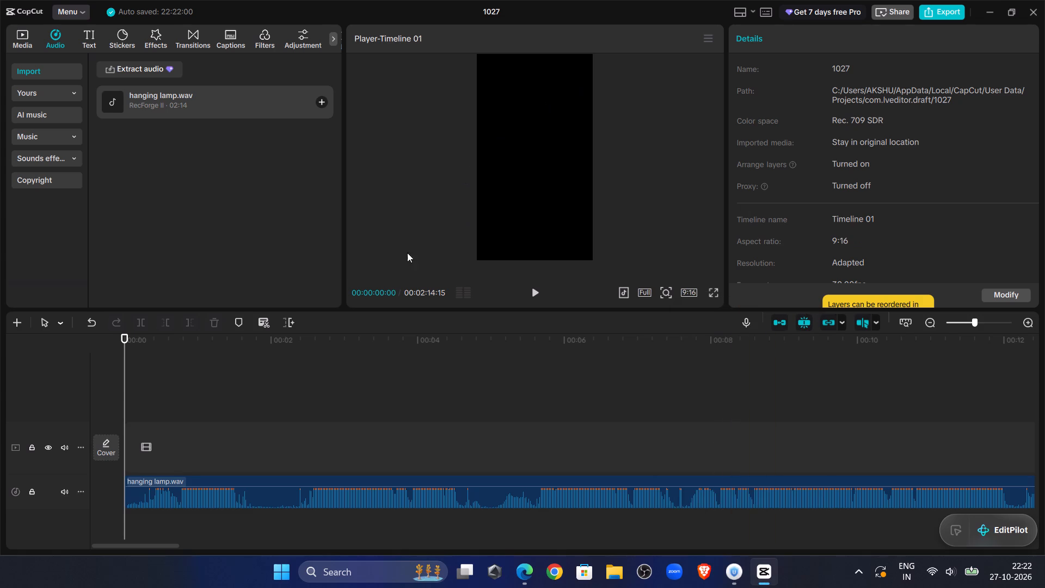
Start a media import, search the D: drive for "youtube" and open the B-Rolls folder inside the Youtube folder.
click(26, 40)
click(40, 78)
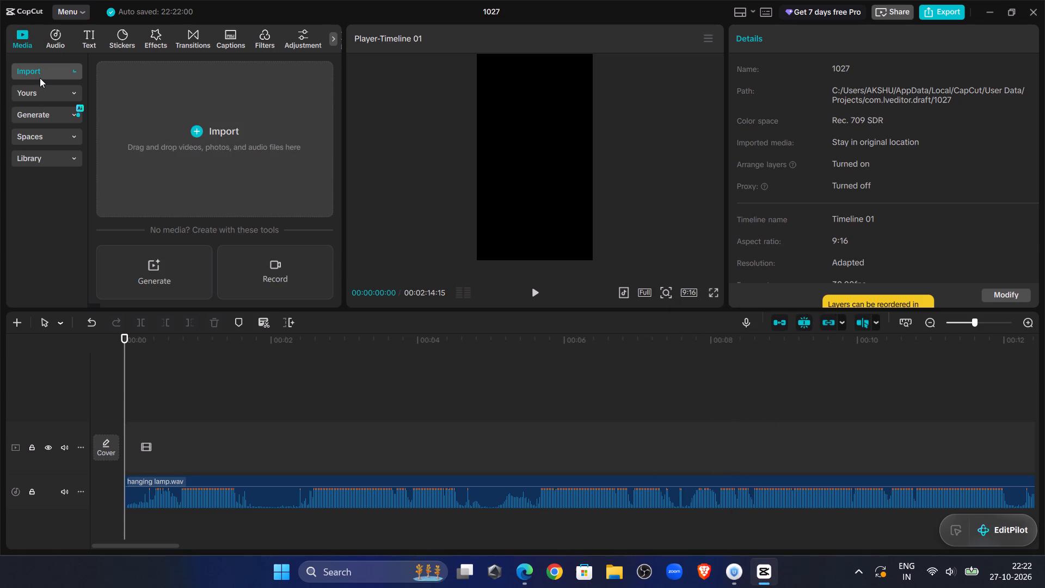
click(43, 77)
click(43, 71)
click(43, 70)
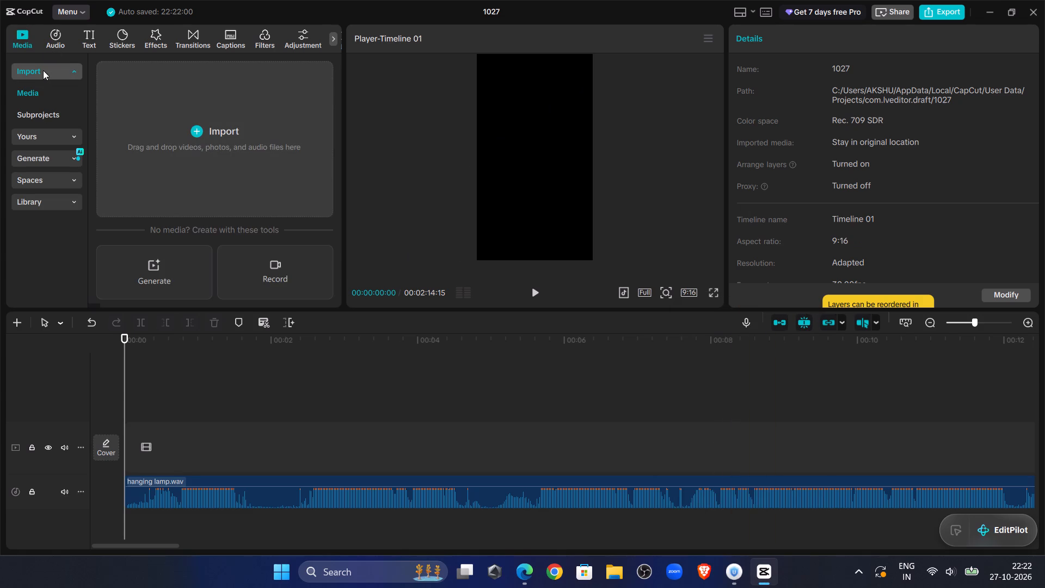
click(198, 128)
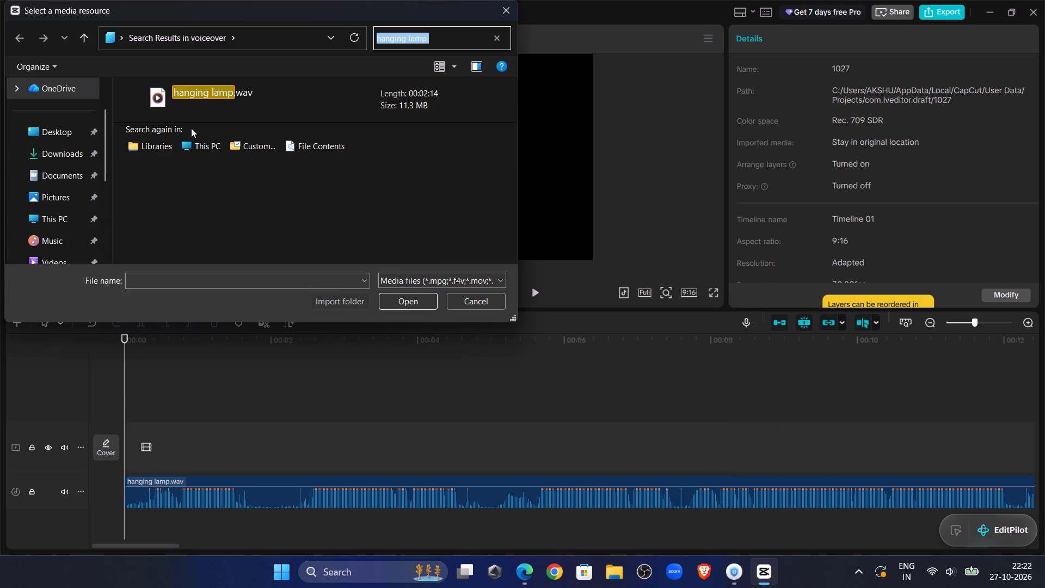
scroll(78, 206, down, 4)
click(55, 194)
click(405, 48)
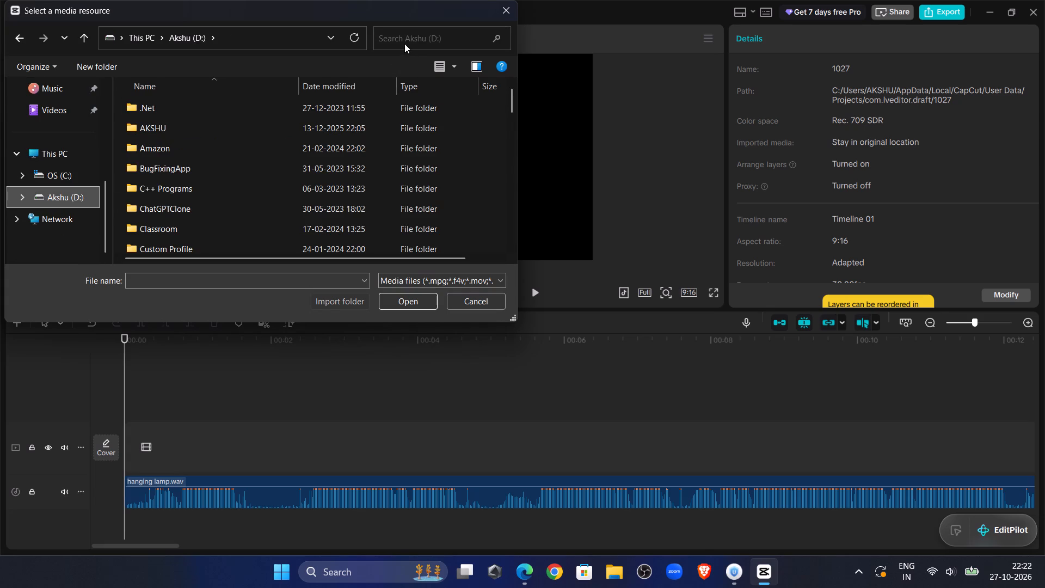
click(404, 44)
click(404, 39)
text(youtube)
key(Return)
double_click(238, 106)
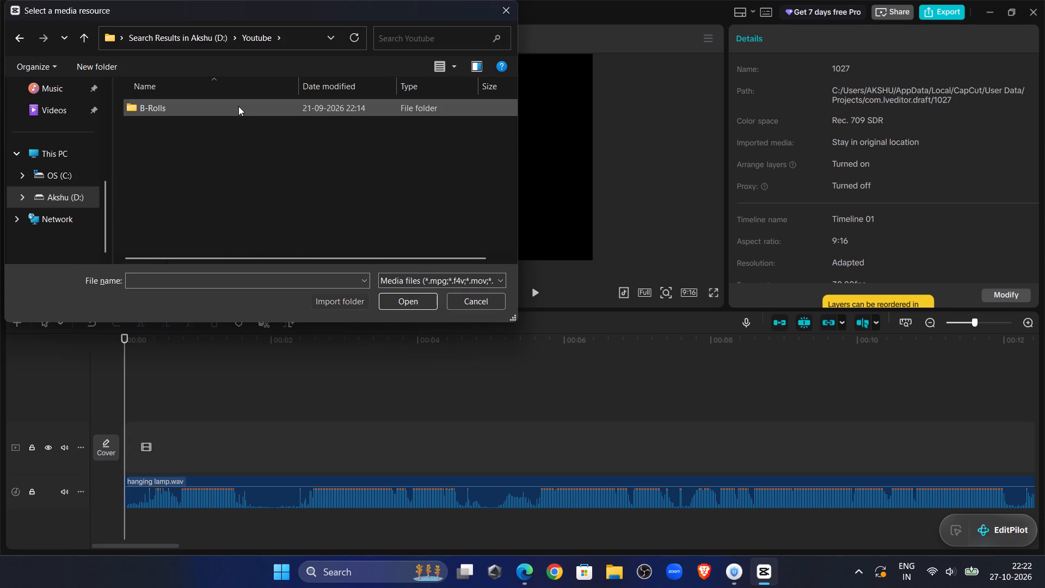
double_click(238, 106)
Search the B-Rolls folder for "back" and import short background.png into the project.
click(388, 41)
text(bal)
key(BackSpace)
key(k)
key(Return)
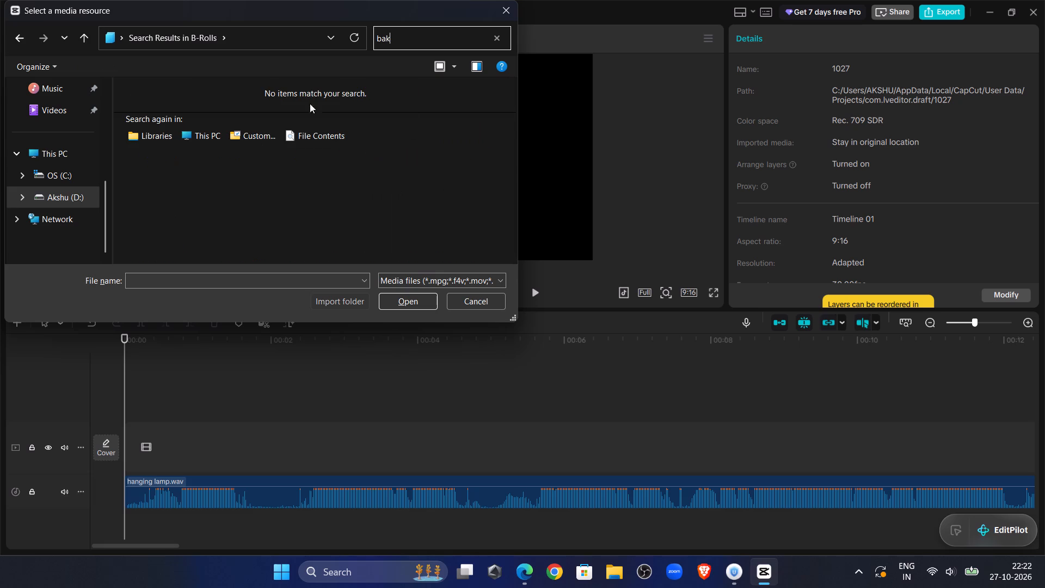
key(BackSpace)
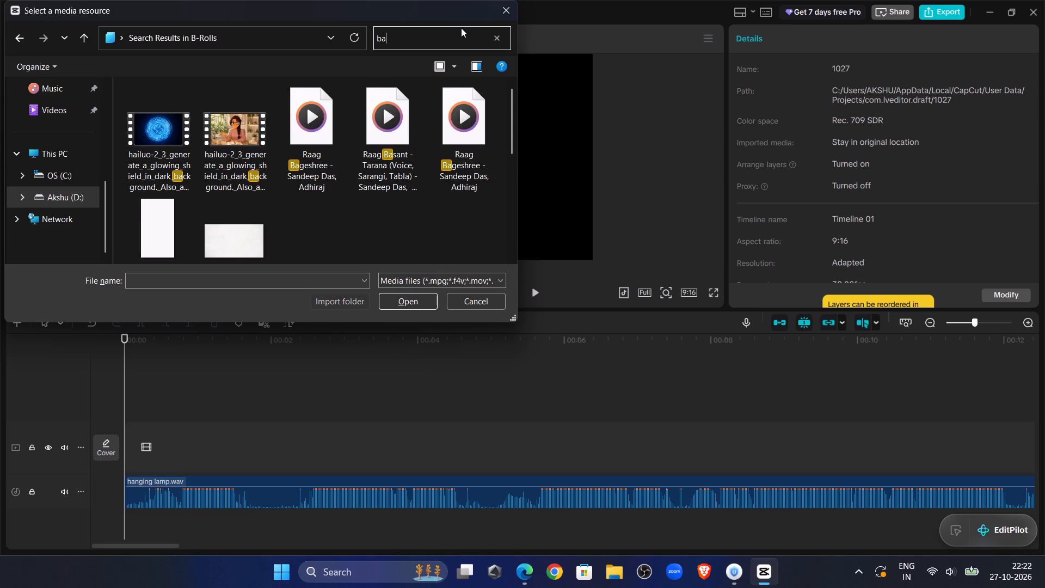
text(ck)
key(Return)
click(322, 133)
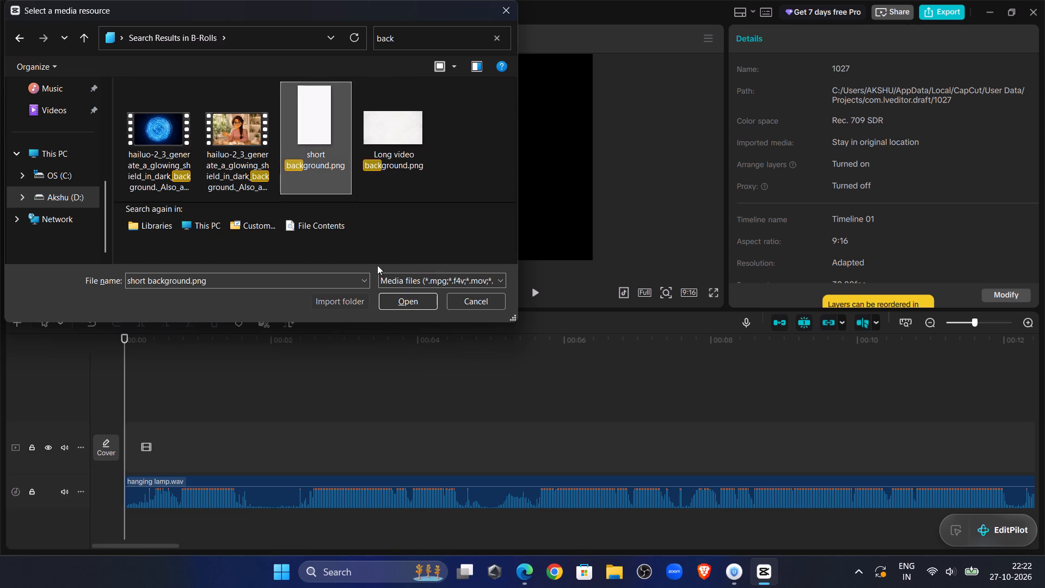
click(392, 304)
Place short background.png on the main video track at the start of the timeline.
drag(134, 136, 134, 444)
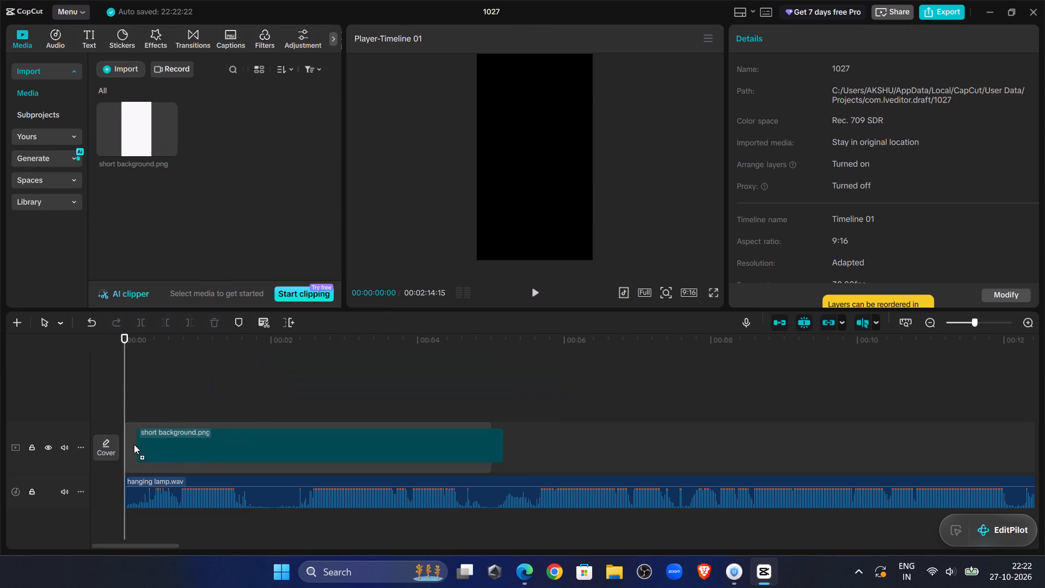
drag(134, 444, 130, 443)
Start another media import, search the D: drive for "my" and open the My video collection folder.
click(126, 69)
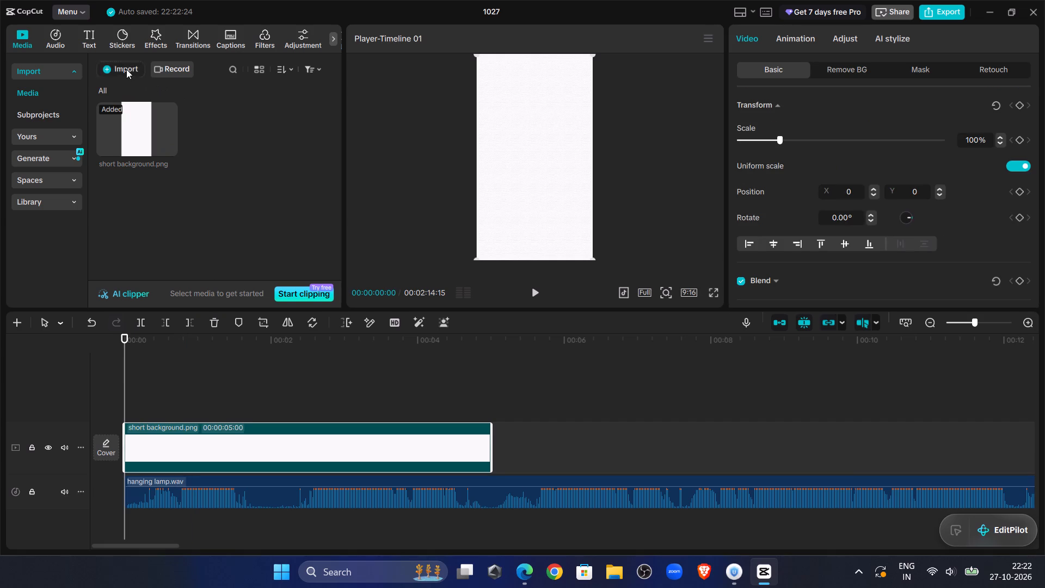
scroll(142, 136, down, 9)
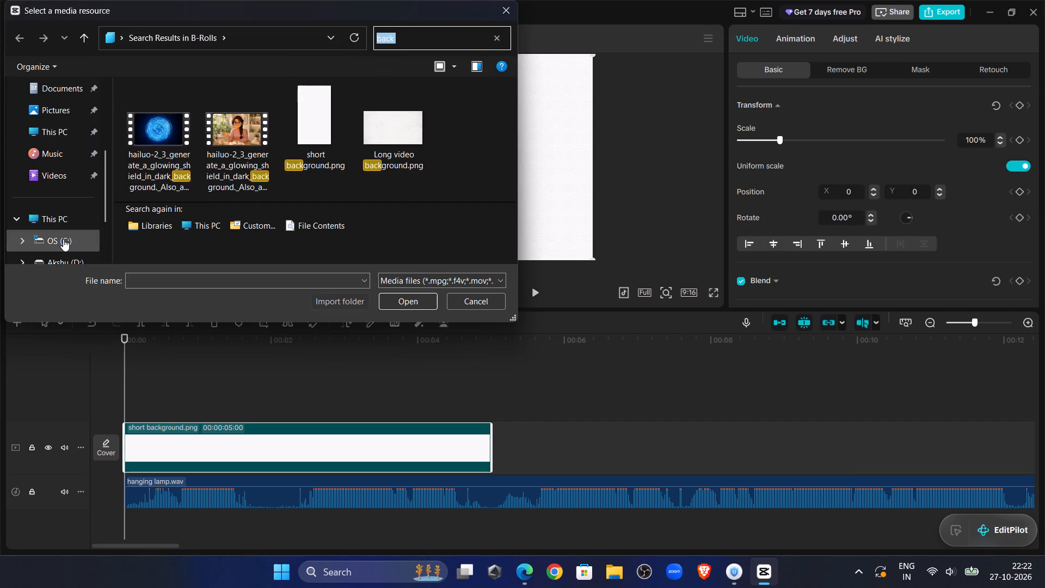
scroll(63, 239, down, 3)
click(60, 196)
click(410, 39)
text(yotu)
key(BackSpace)
key(BackSpace)
key(BackSpace)
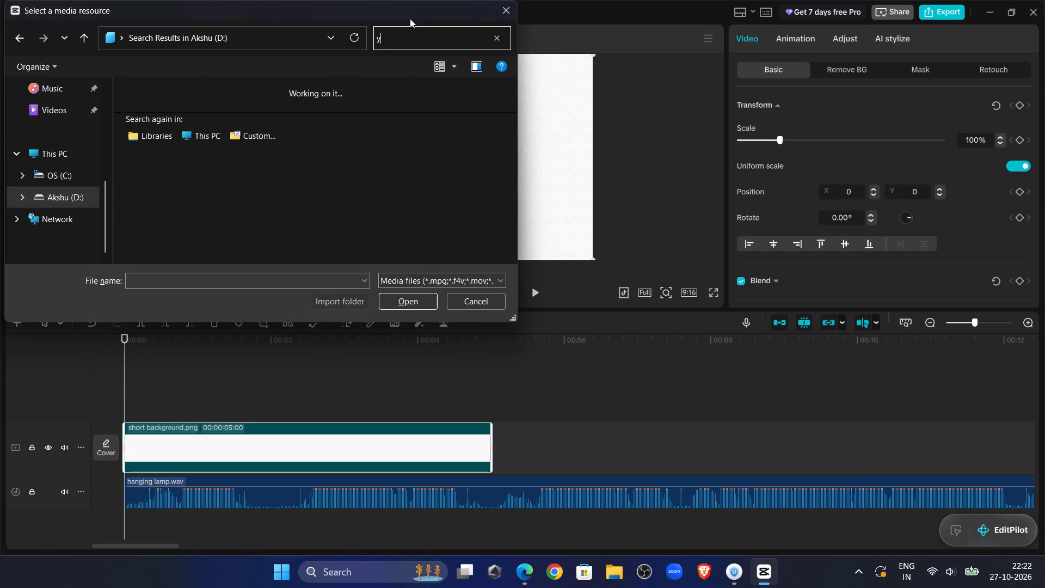
key(BackSpace)
text(my)
key(space)
key(BackSpace)
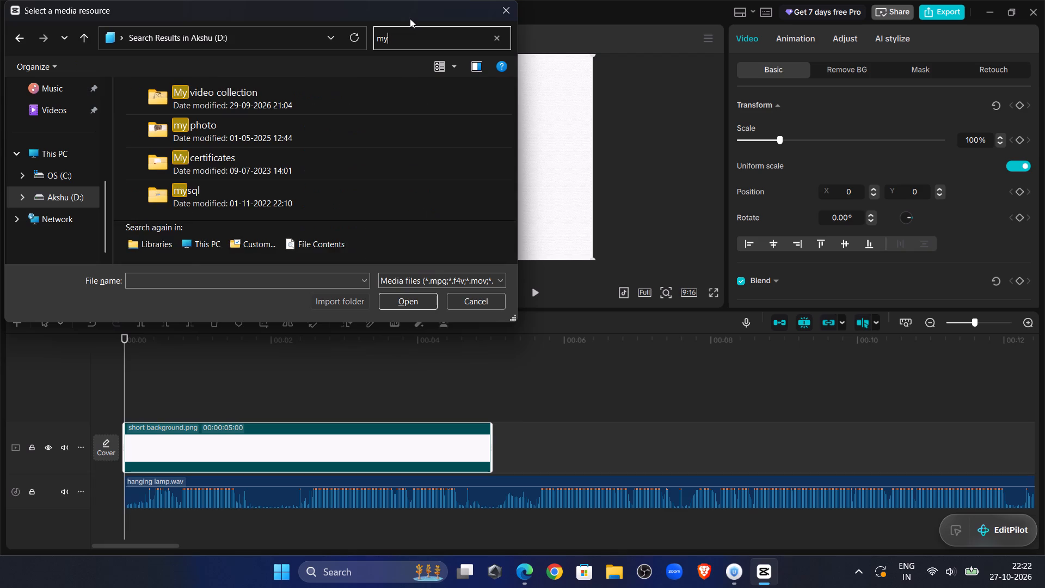
key(Return)
click(320, 120)
double_click(315, 106)
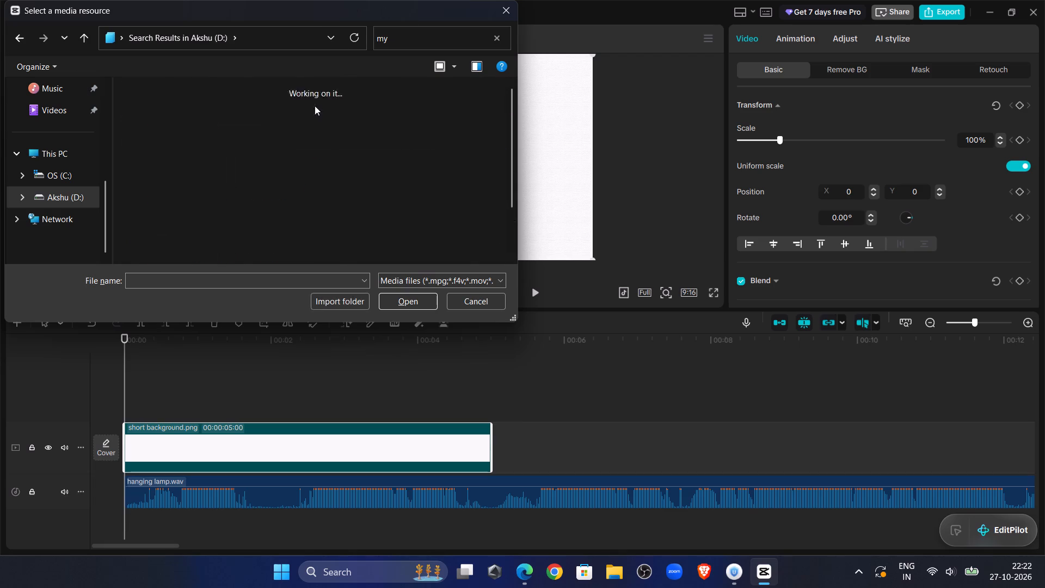
Import Youtube Watermark.png and place it on a track above the background at the start of the timeline.
scroll(244, 197, down, 6)
click(245, 200)
click(409, 296)
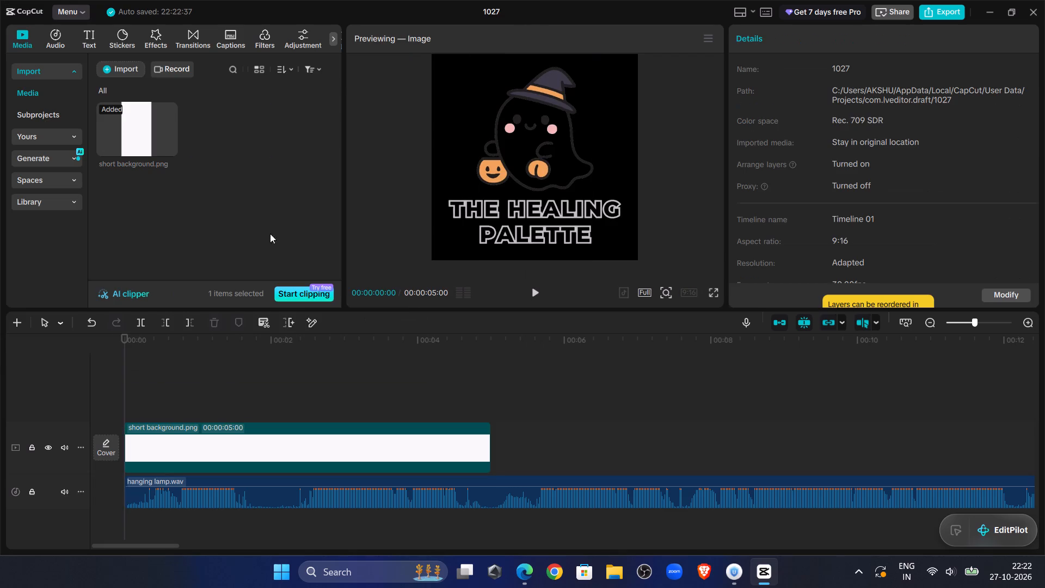
drag(226, 143, 125, 394)
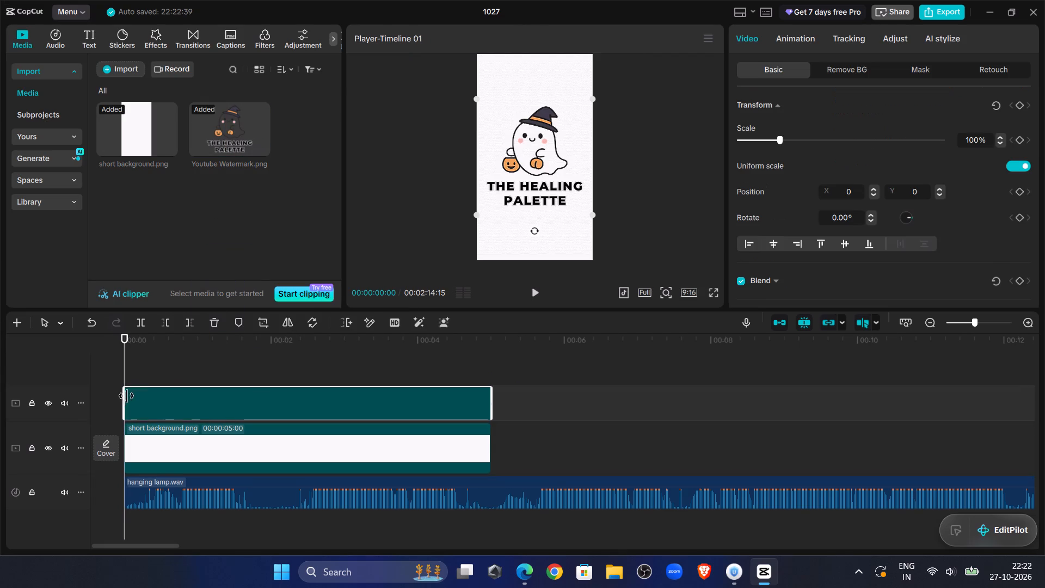
Scale the watermark to about 26%, move it to the frame's lower-left corner at about X -672, Y -1539, and check it full screen.
drag(593, 97, 555, 182)
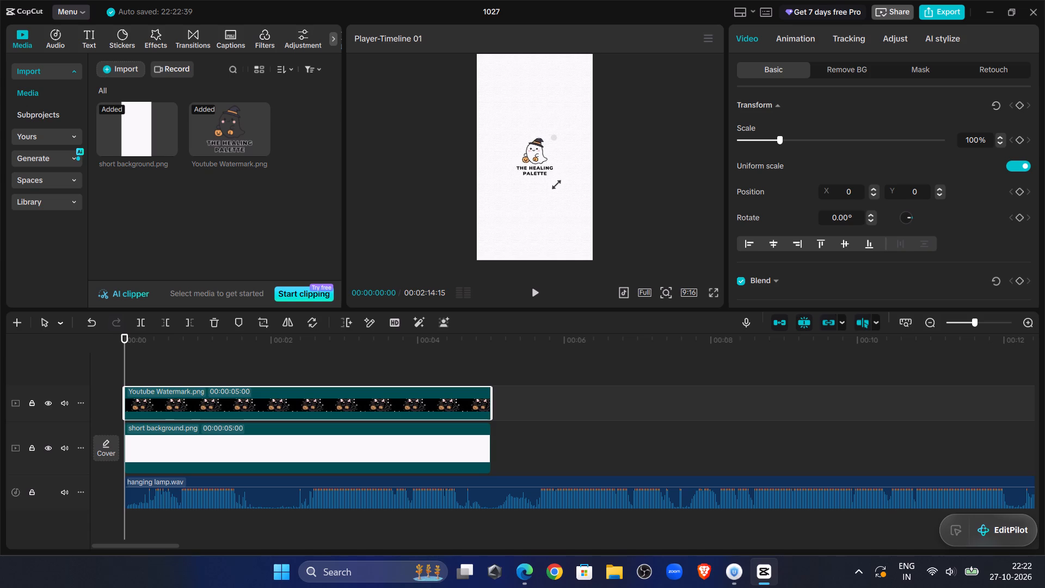
drag(555, 182, 547, 184)
drag(533, 153, 500, 217)
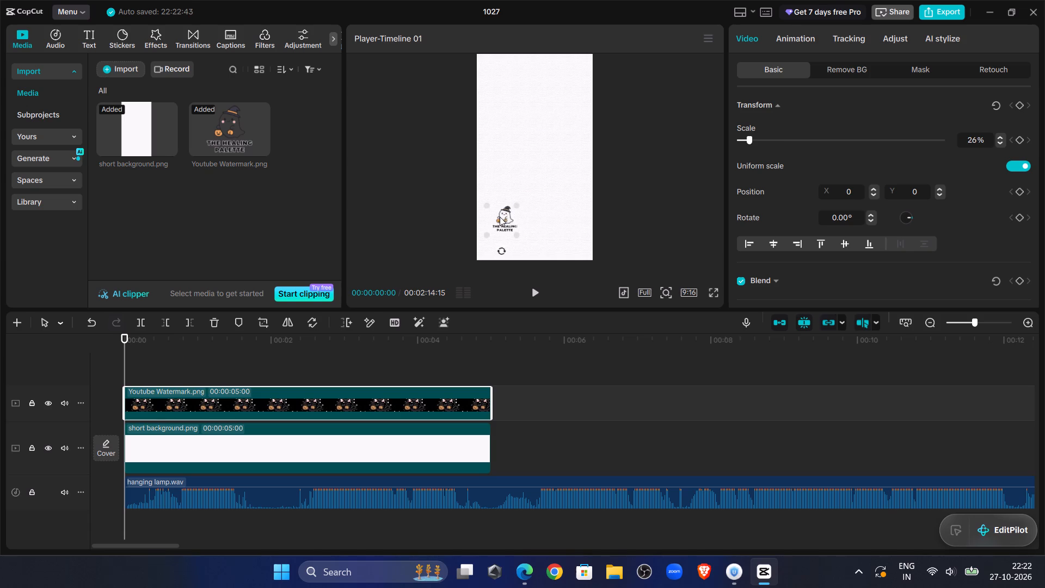
drag(500, 217, 497, 232)
drag(497, 232, 497, 235)
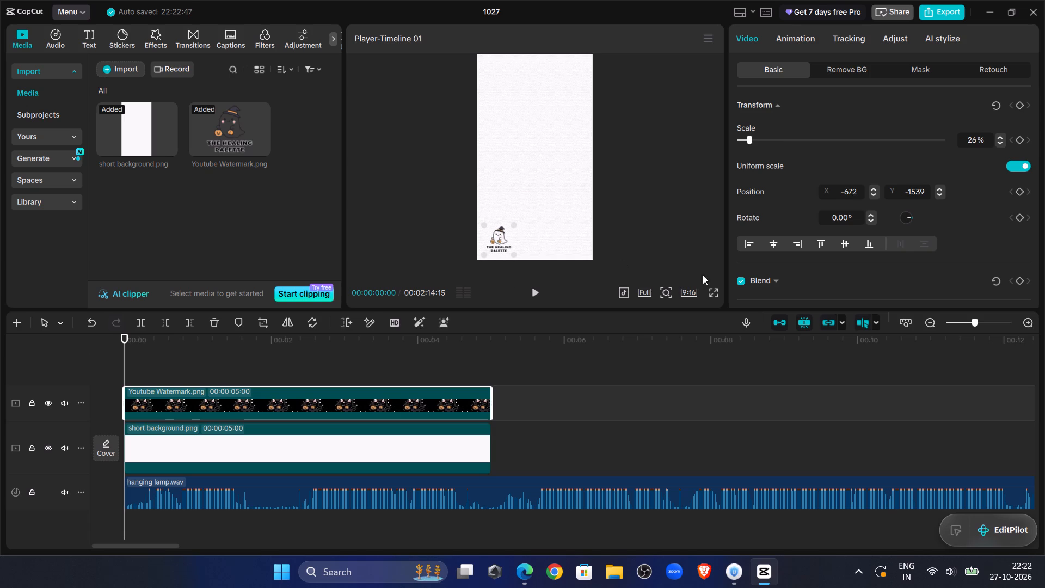
click(712, 293)
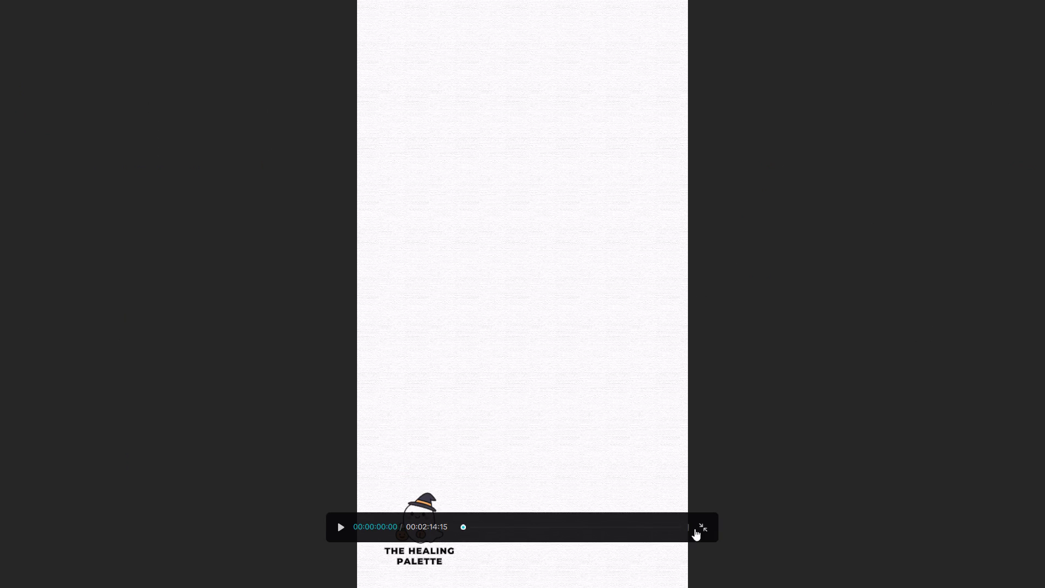
click(708, 530)
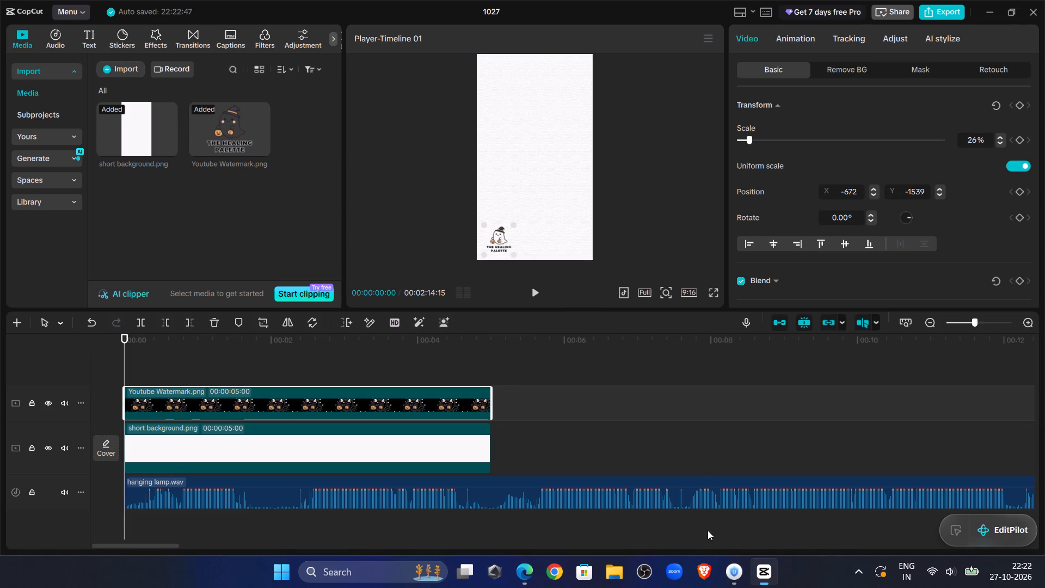
Listen to the opening of the voiceover and trim off the part of hanging lamp.wav before 00:00:05:17.
click(345, 362)
drag(345, 362, 0, 356)
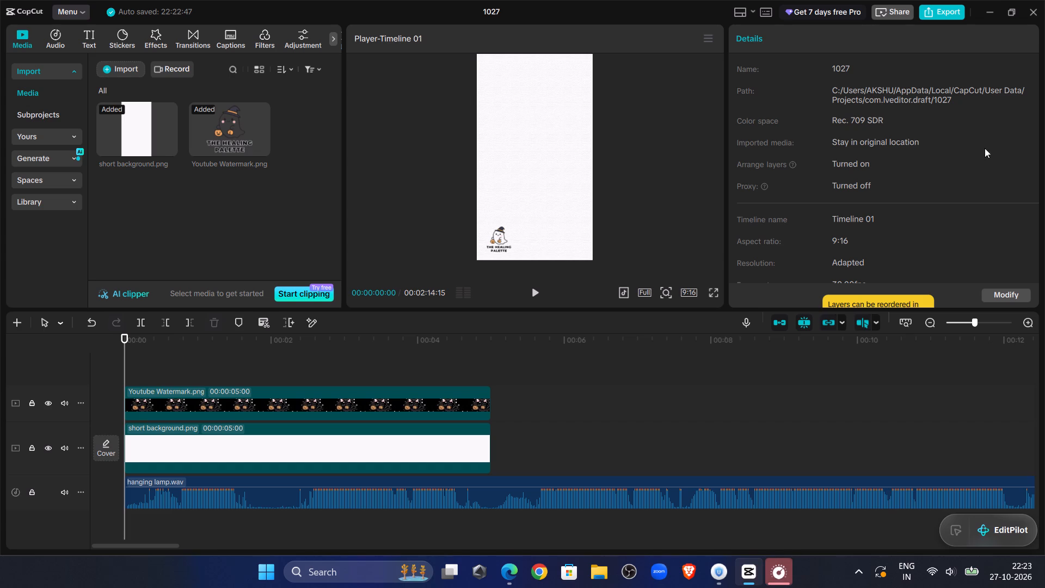
click(537, 285)
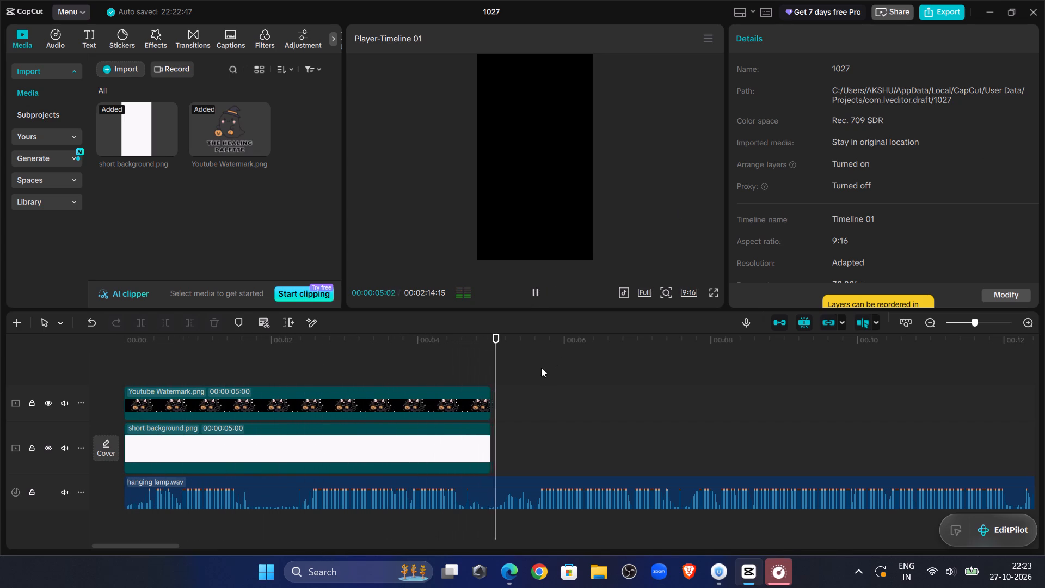
click(534, 294)
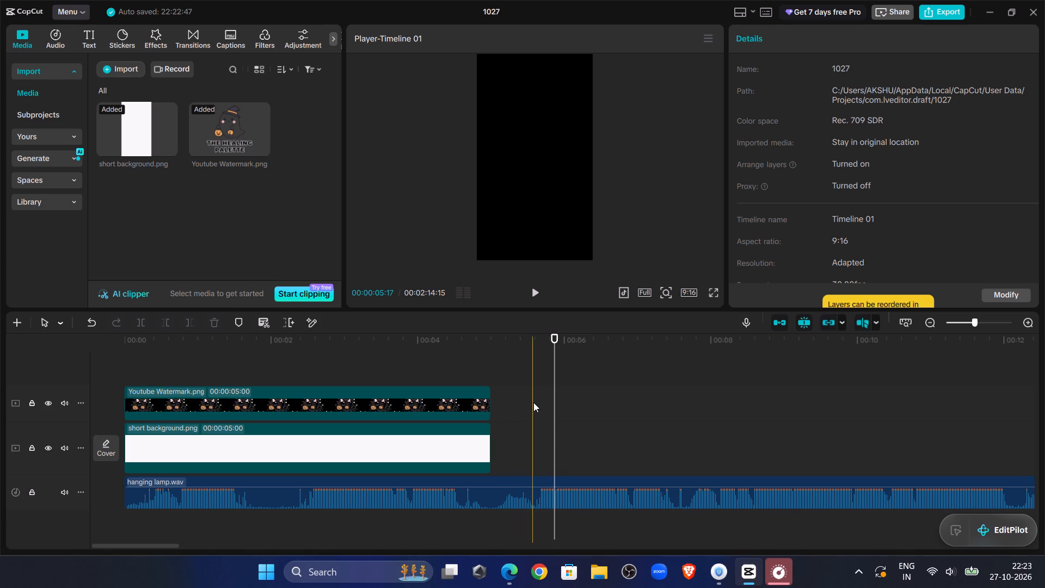
click(533, 402)
click(548, 500)
click(168, 323)
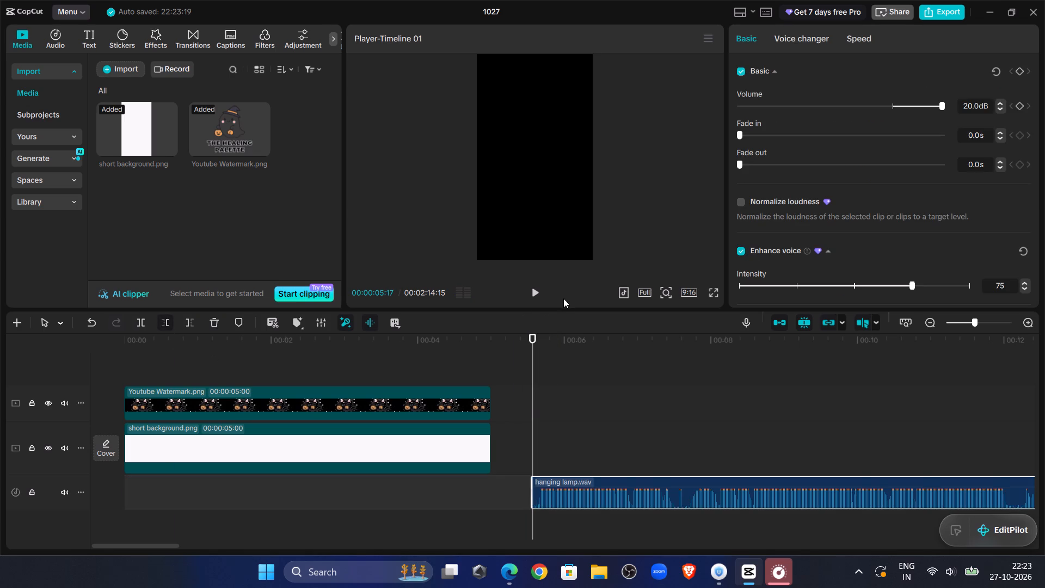
Replay the voiceover's opening and trim off the part of hanging lamp.wav before 00:00:05:19.
click(534, 292)
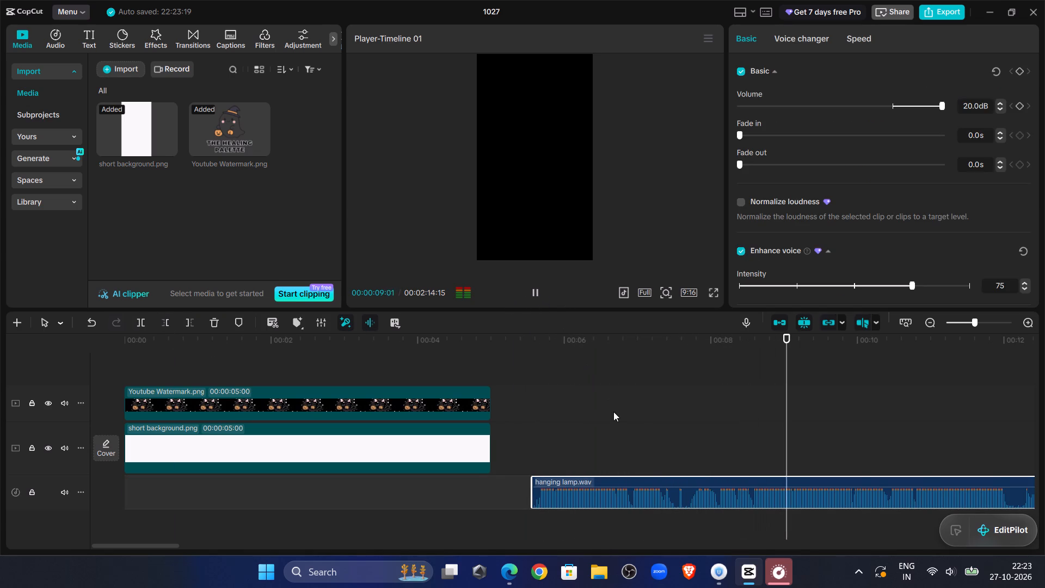
click(557, 382)
drag(557, 382, 532, 390)
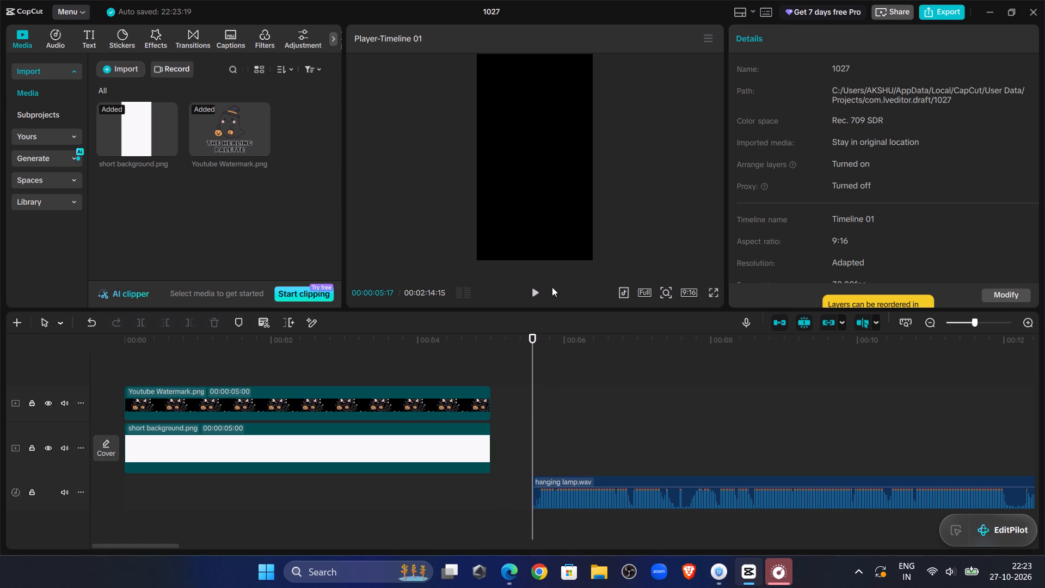
double_click(539, 294)
click(998, 327)
click(998, 327)
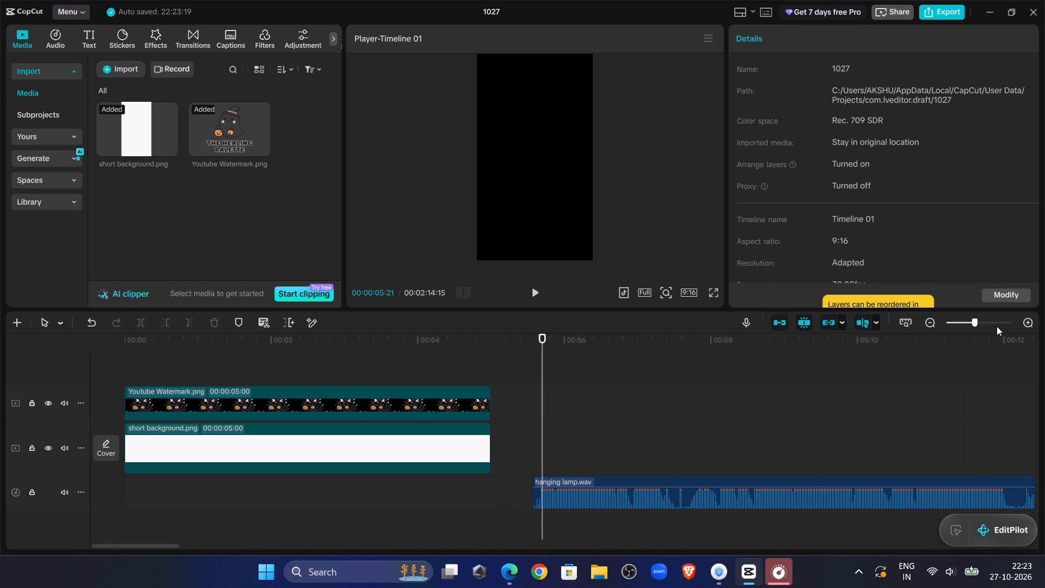
click(996, 324)
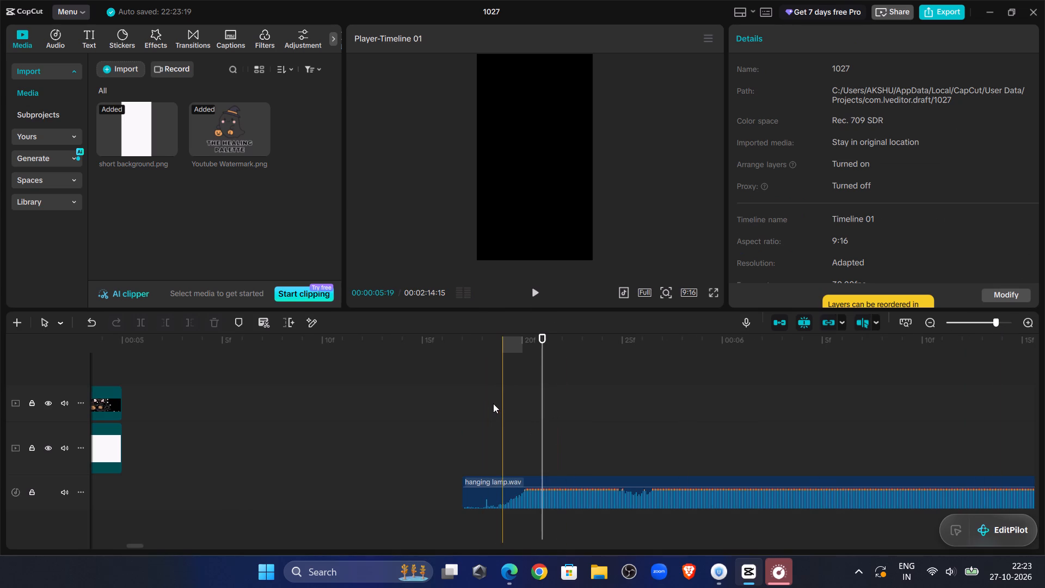
click(496, 404)
click(484, 486)
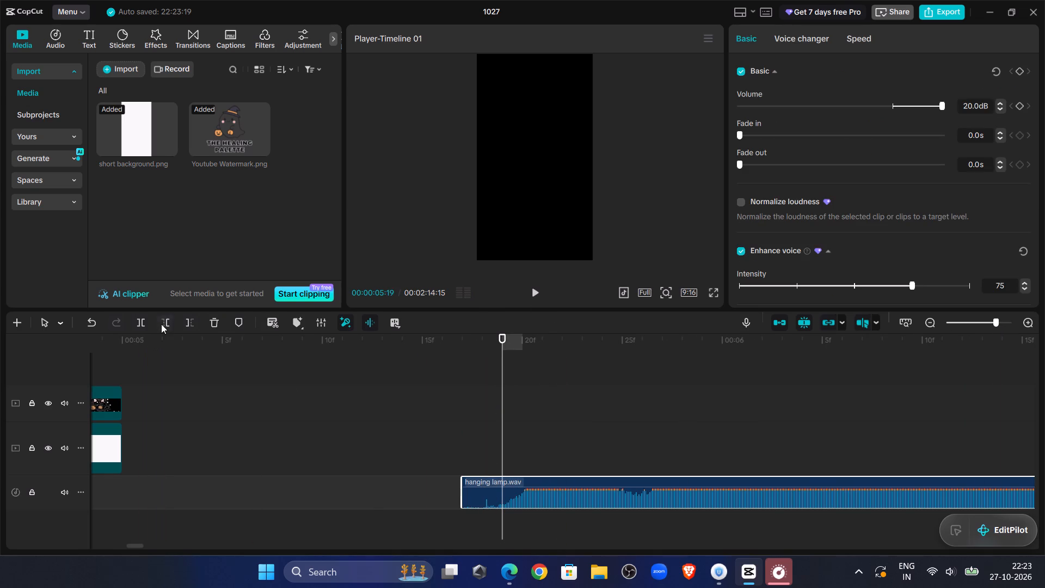
click(161, 324)
Move the trimmed hanging lamp.wav to the very start of the timeline, on the audio track below the background.
drag(574, 479, 0, 482)
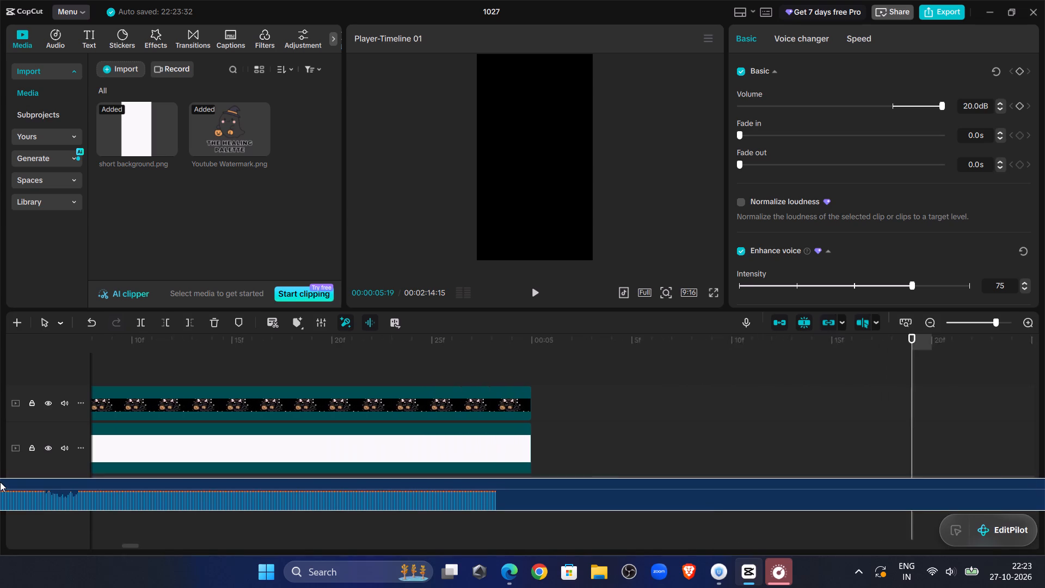
drag(0, 482, 0, 509)
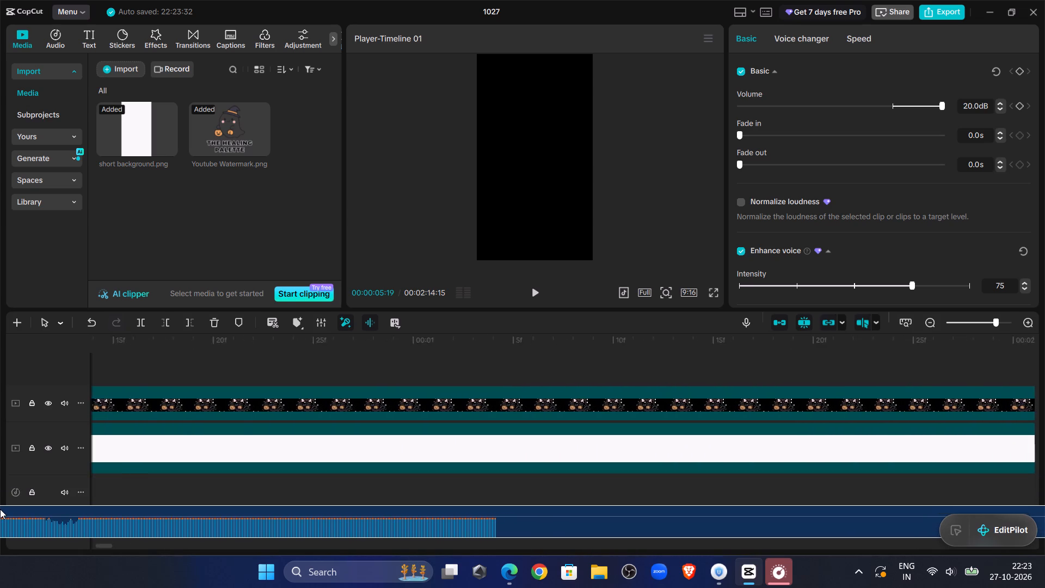
drag(0, 509, 199, 491)
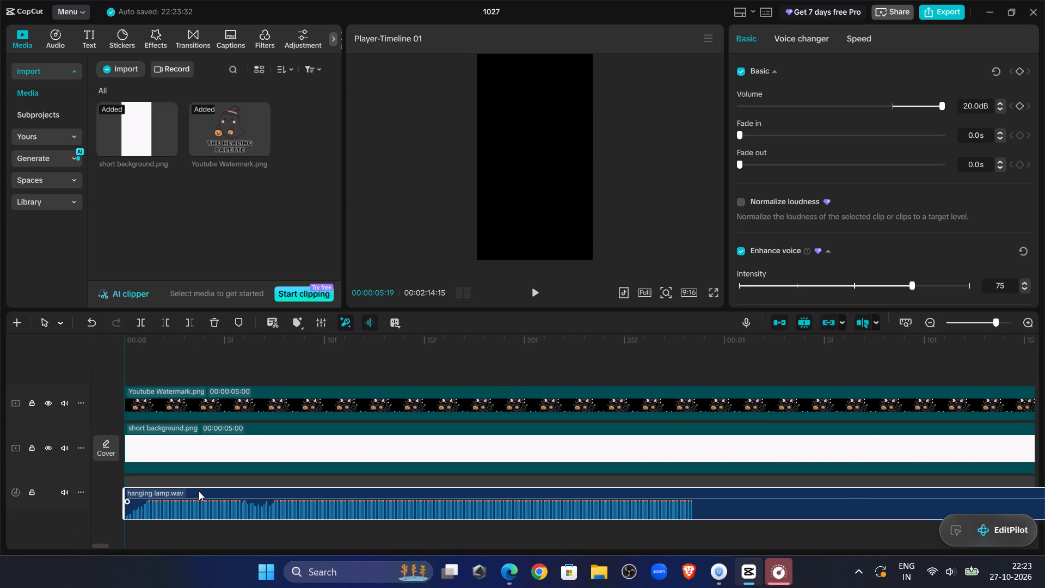
drag(199, 491, 197, 491)
Listen to the voiceover from the start and split hanging lamp.wav at 00:00:01:26.
click(130, 351)
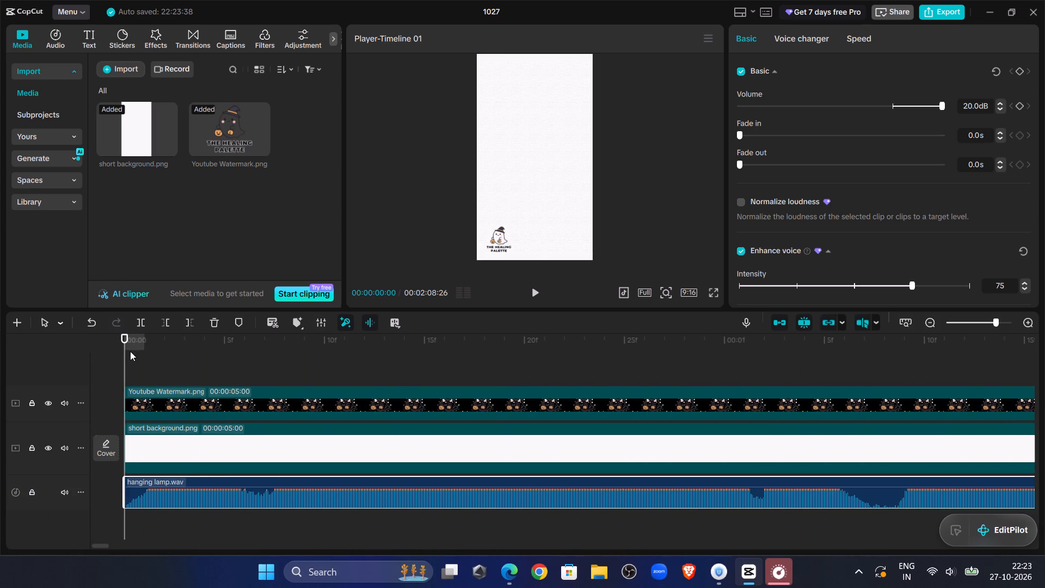
click(538, 291)
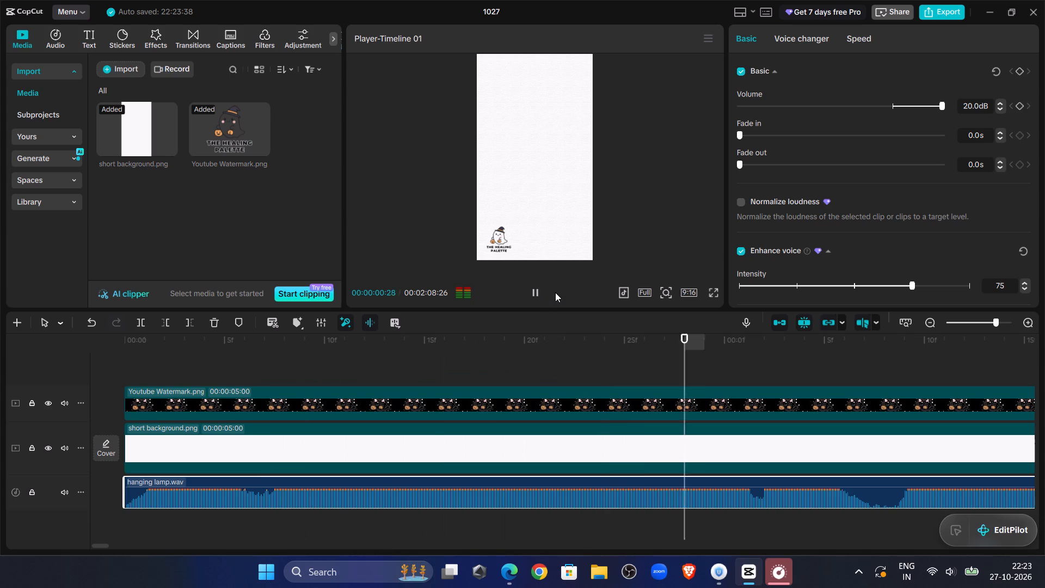
click(534, 287)
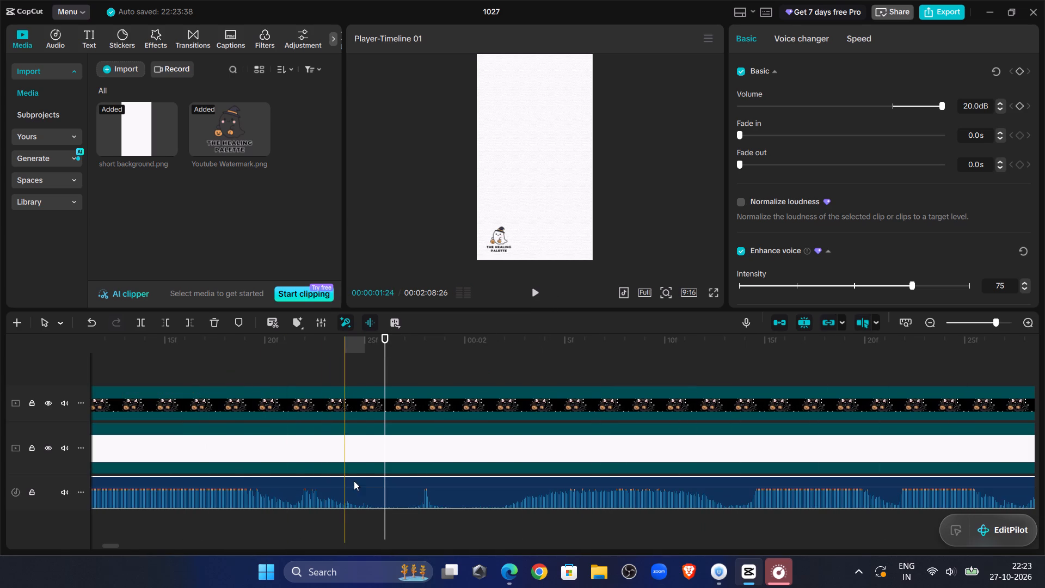
click(355, 489)
click(134, 320)
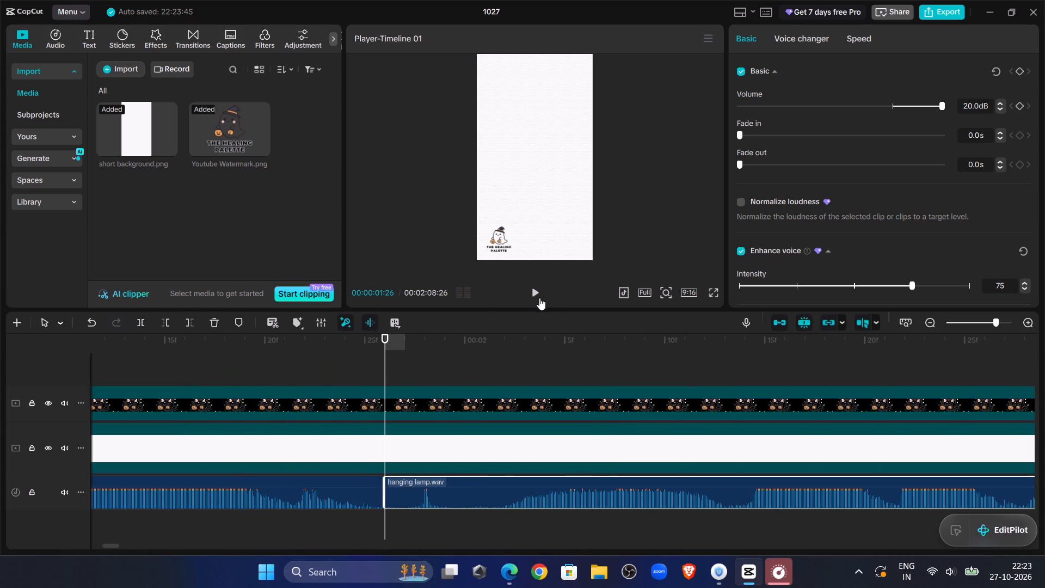
Listen on past the split and trim off the part of the second hanging lamp.wav clip before 00:00:06:29.
click(538, 297)
click(985, 322)
click(982, 323)
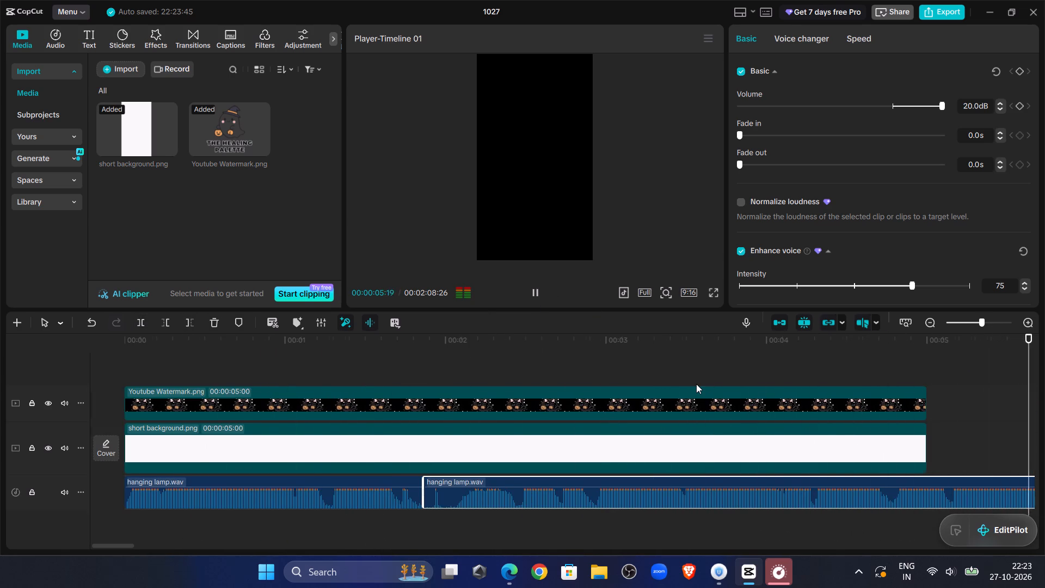
click(364, 420)
drag(364, 420, 388, 436)
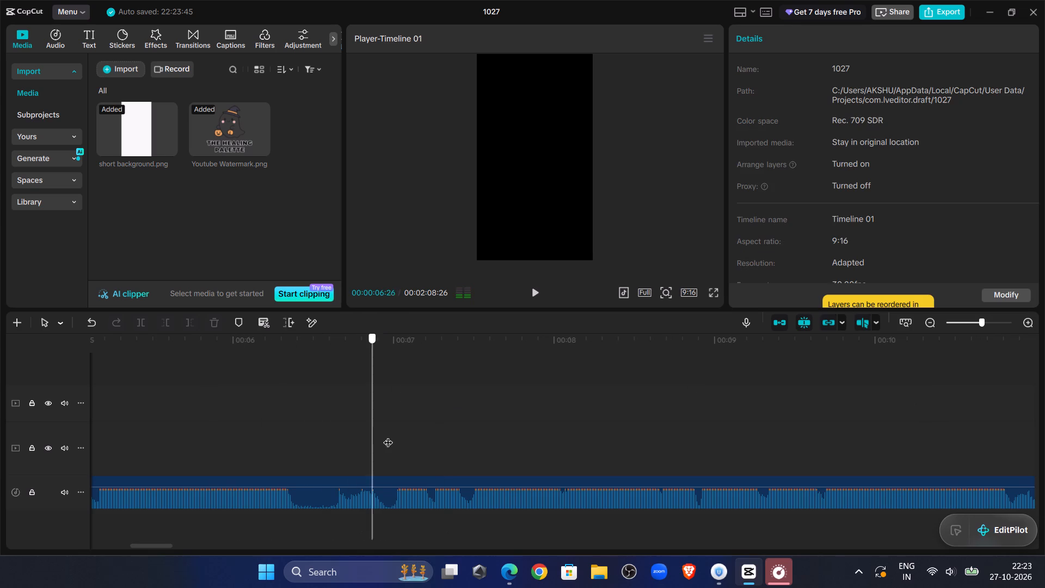
drag(388, 436, 391, 440)
click(392, 482)
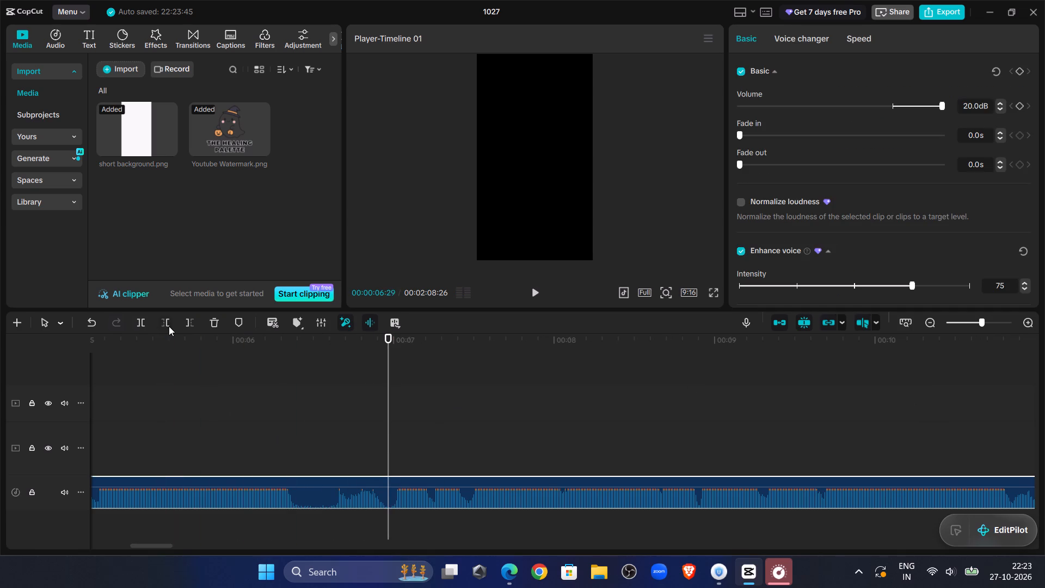
click(169, 326)
Move the trimmed second voiceover clip back against the end of the first clip, closing the gap on the audio track.
drag(501, 479, 5, 584)
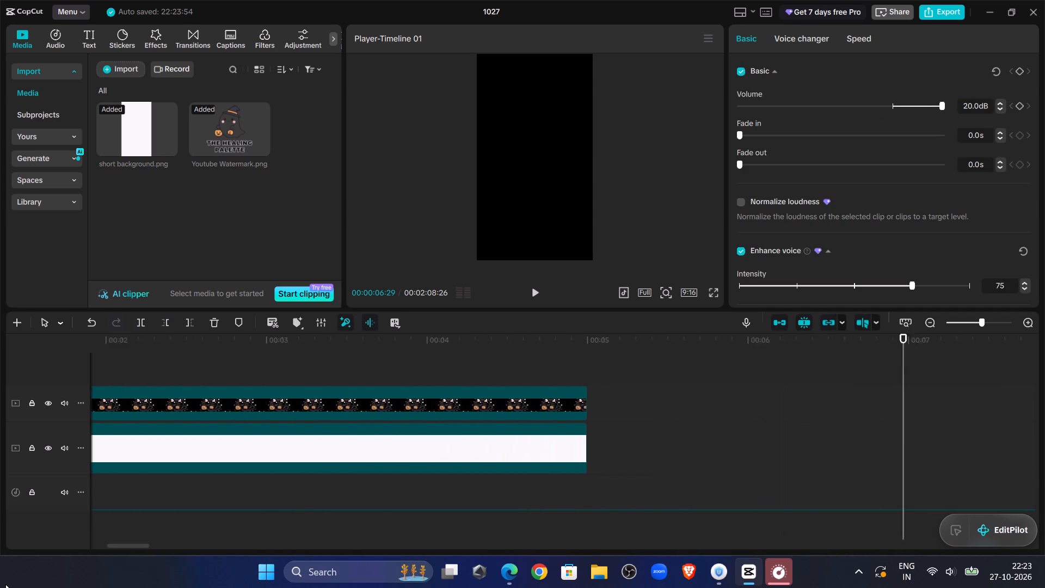
drag(5, 584, 537, 489)
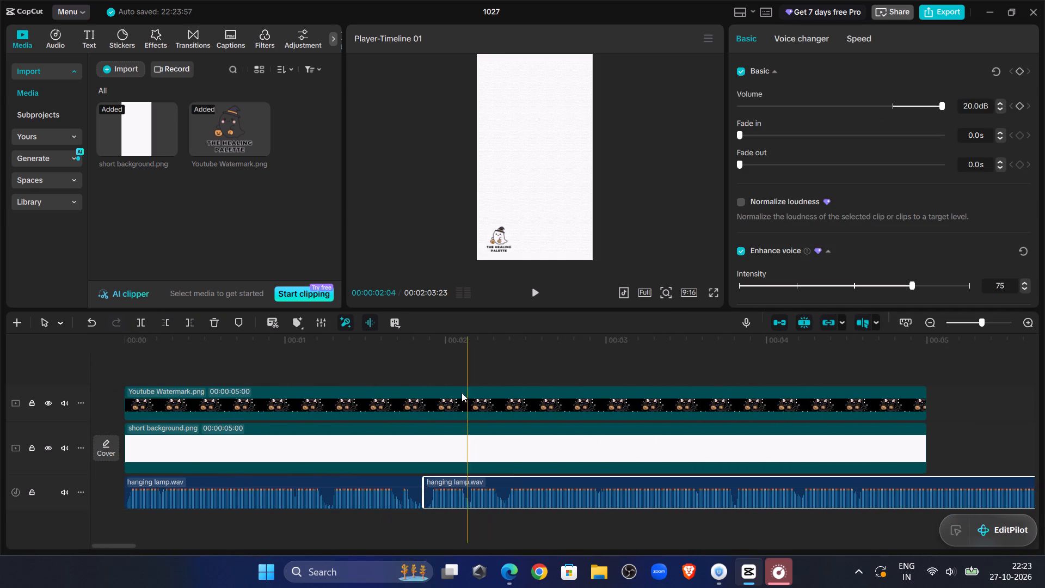
Check the join between the two voiceover clips, starting from 00:00:01:20.
click(391, 372)
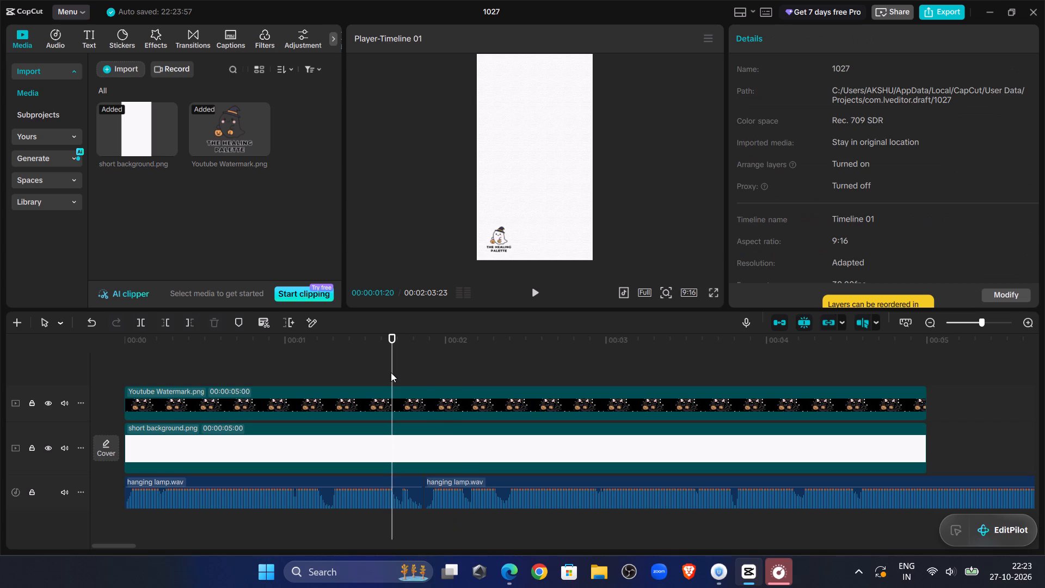
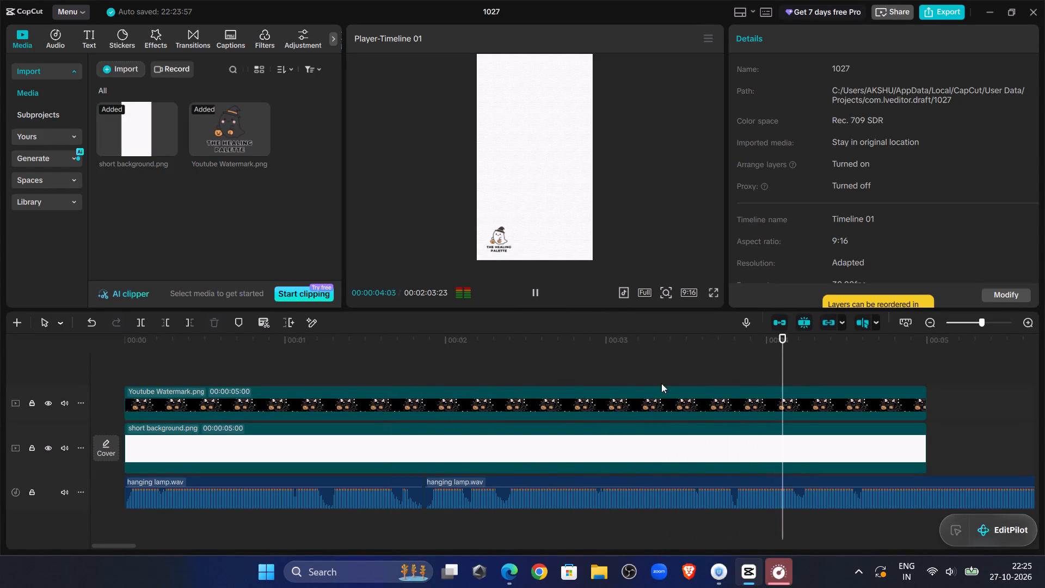
Find the start of the next unwanted part in the voiceover and split hanging lamp.wav at 00:00:03:18.
click(660, 359)
double_click(533, 284)
click(1000, 323)
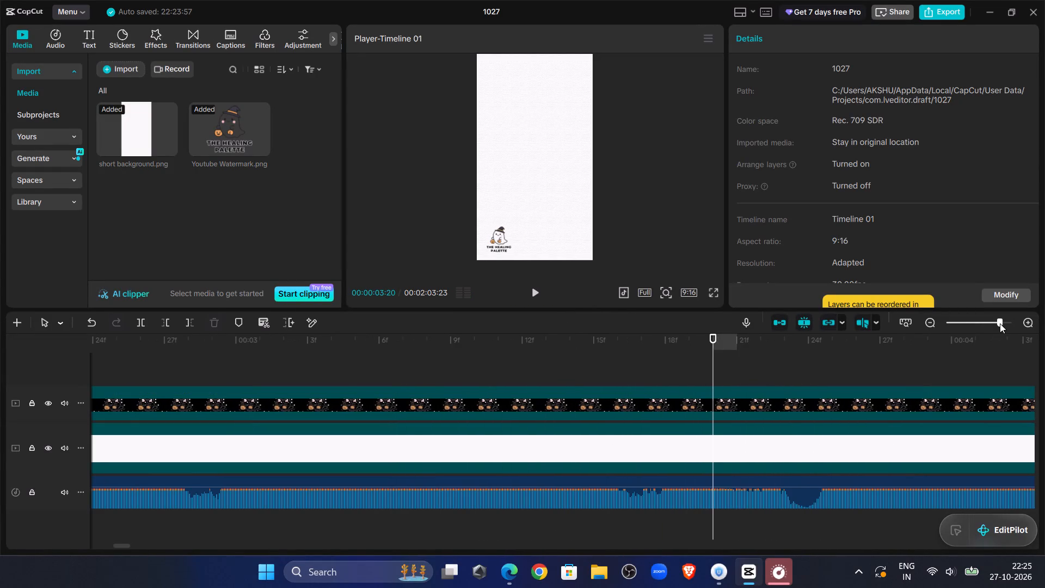
click(641, 352)
double_click(537, 293)
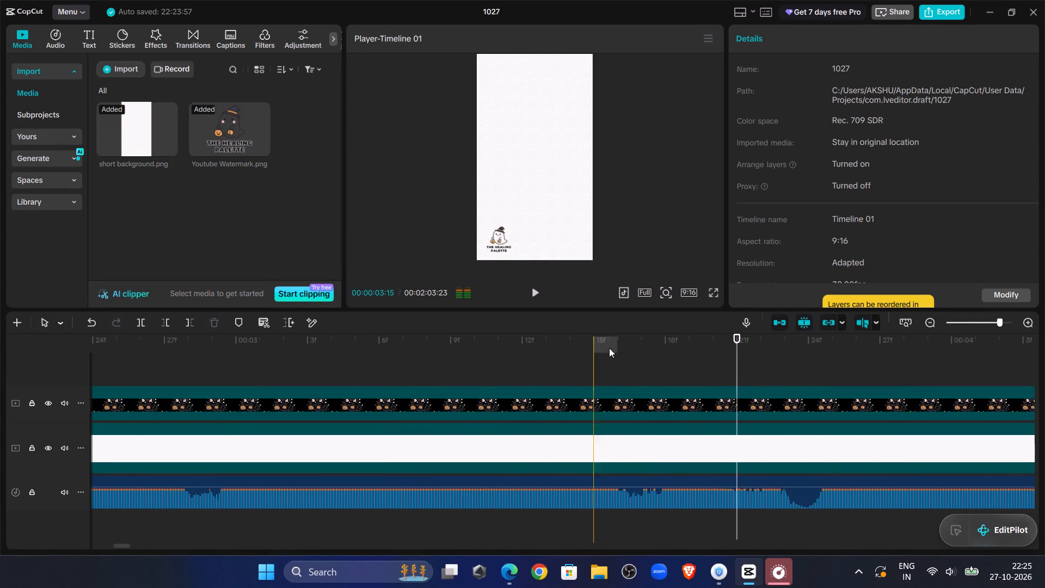
click(642, 373)
click(661, 381)
click(653, 370)
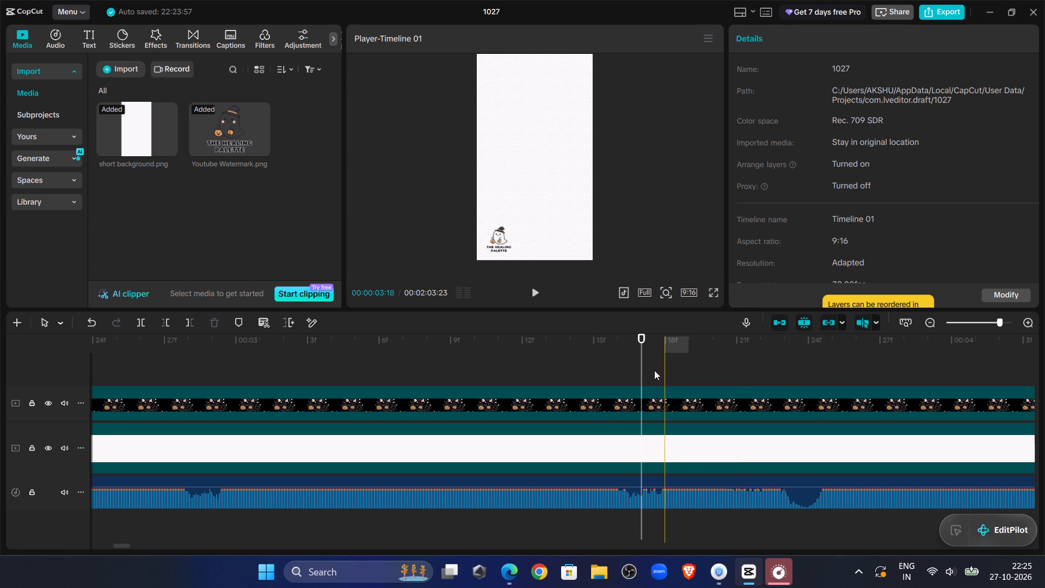
click(654, 370)
click(656, 377)
click(667, 491)
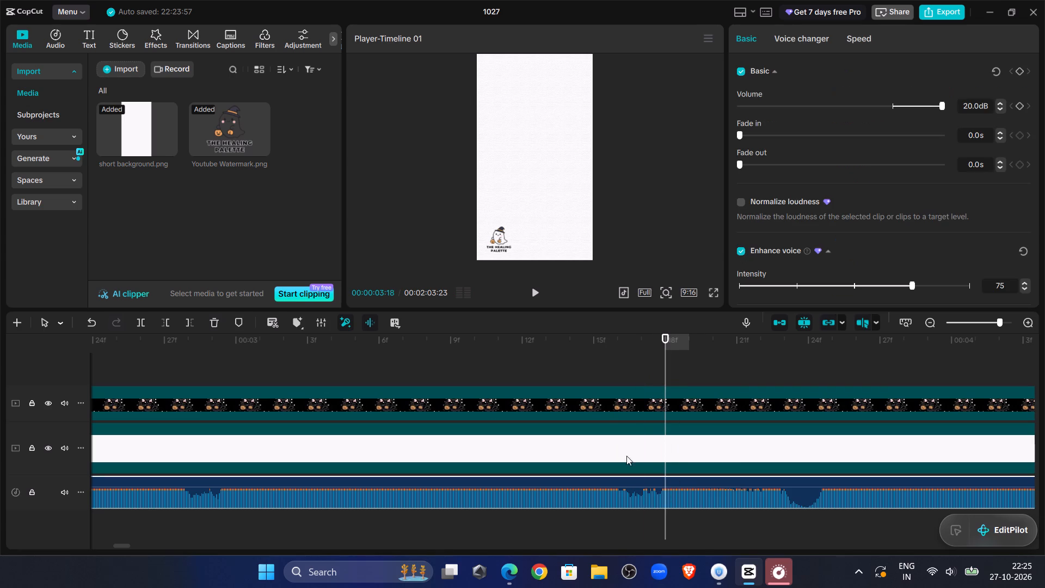
click(138, 326)
Trim off the part of the new hanging lamp.wav clip before 00:00:03:24 and move the clip back against the preceding one.
double_click(543, 291)
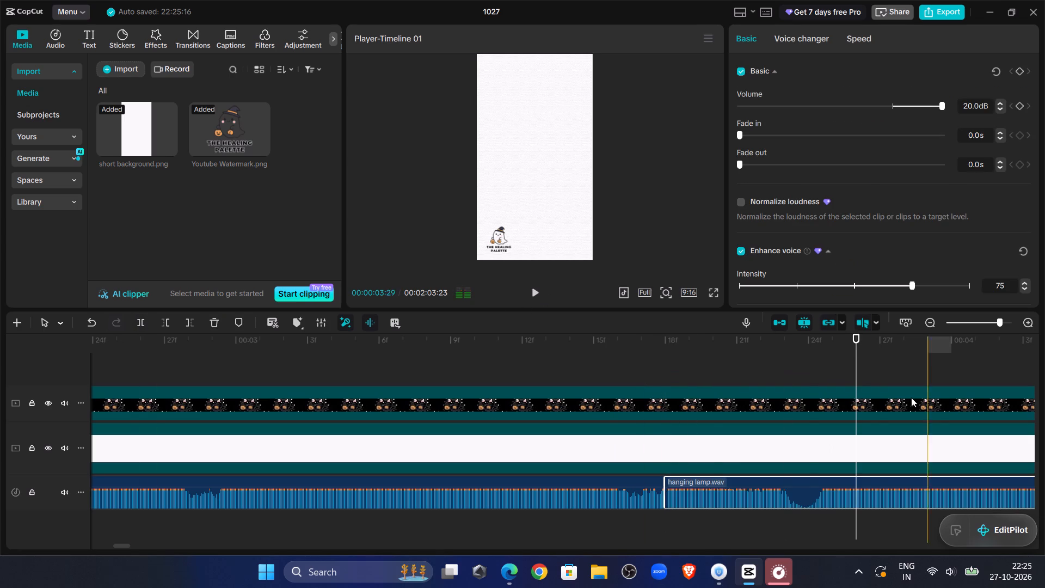
click(802, 359)
click(808, 503)
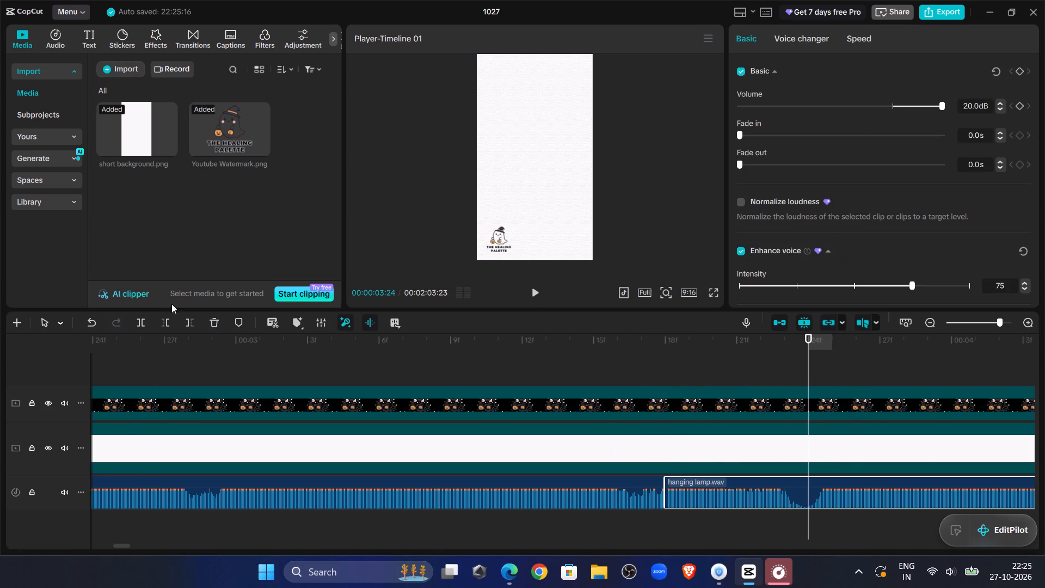
click(164, 323)
drag(828, 480, 723, 485)
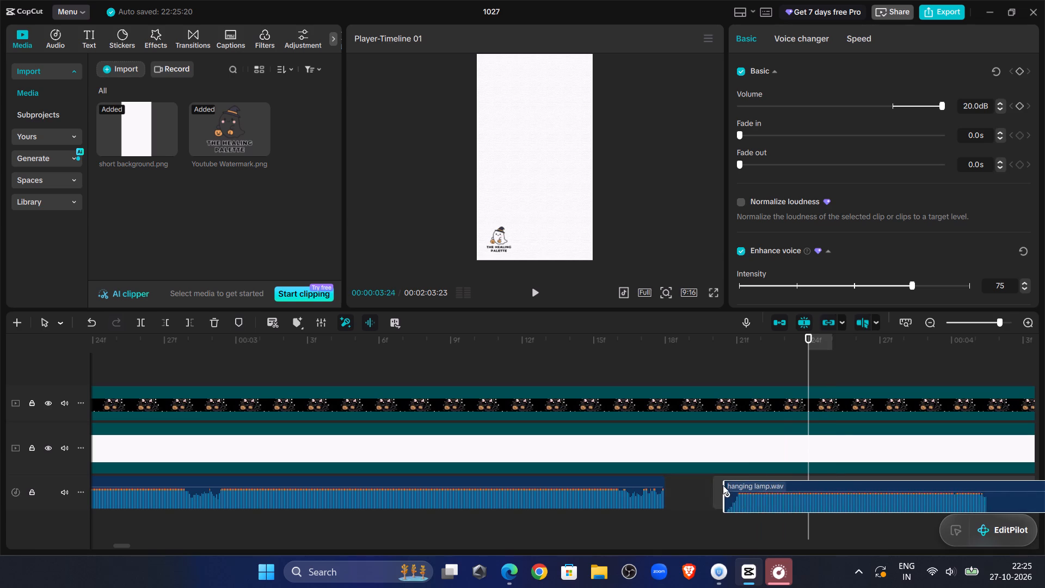
drag(723, 485, 686, 485)
Listen on across the new join and split hanging lamp.wav at 00:00:05:16.
click(525, 362)
click(532, 295)
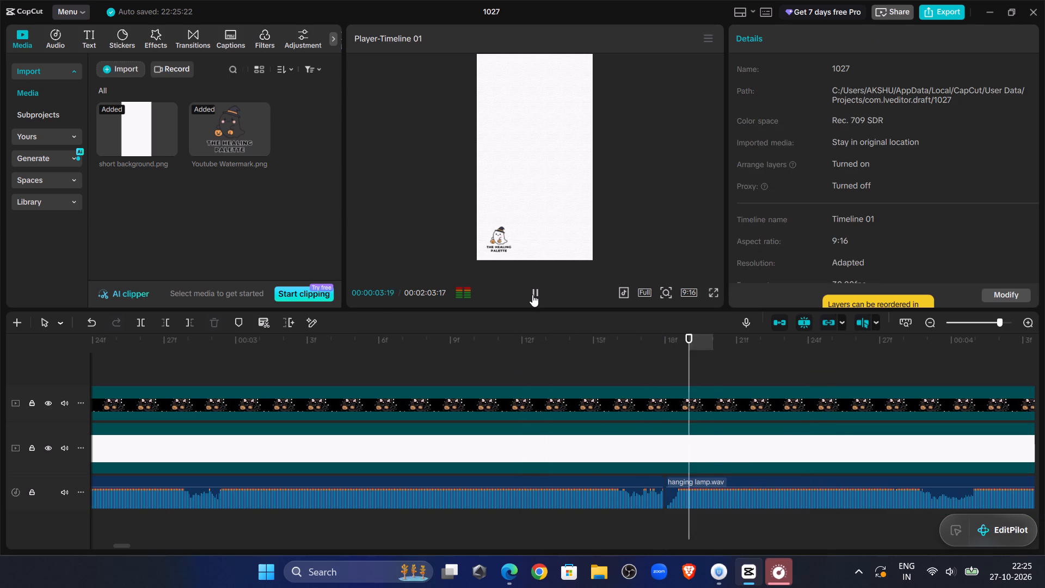
click(532, 295)
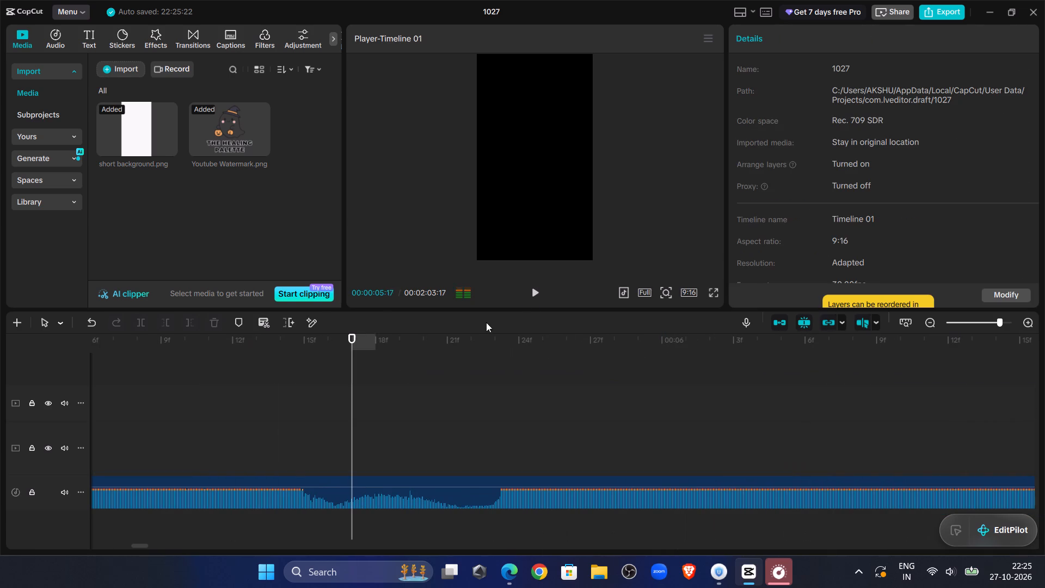
click(341, 419)
click(342, 424)
click(343, 439)
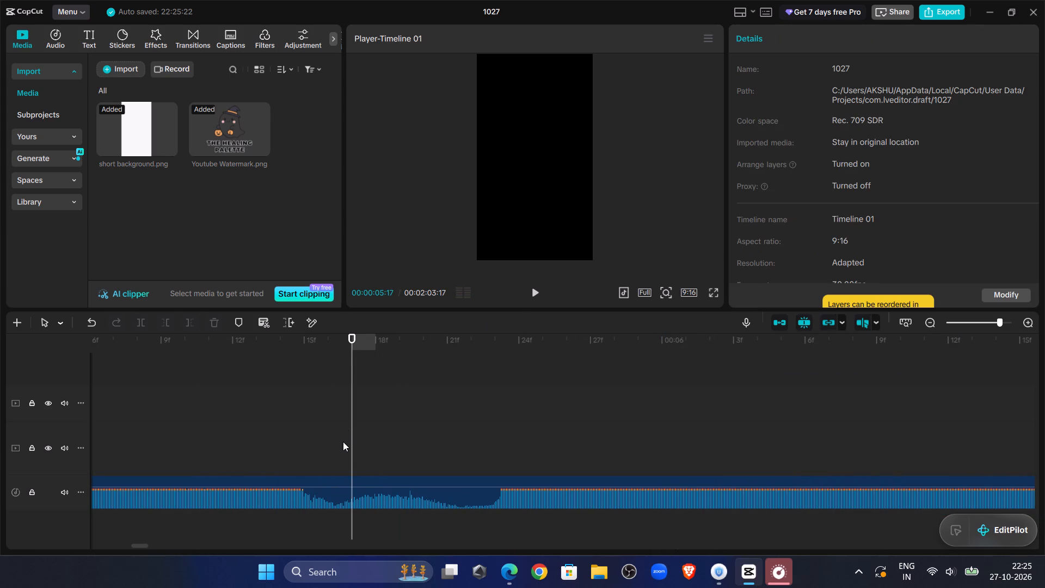
click(339, 444)
click(339, 437)
click(339, 437)
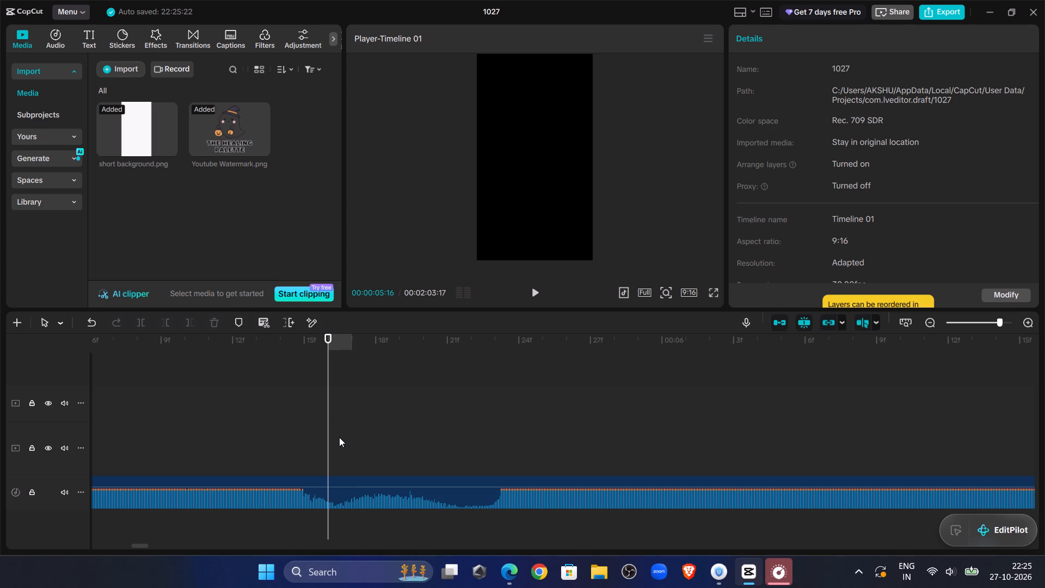
click(342, 492)
click(138, 320)
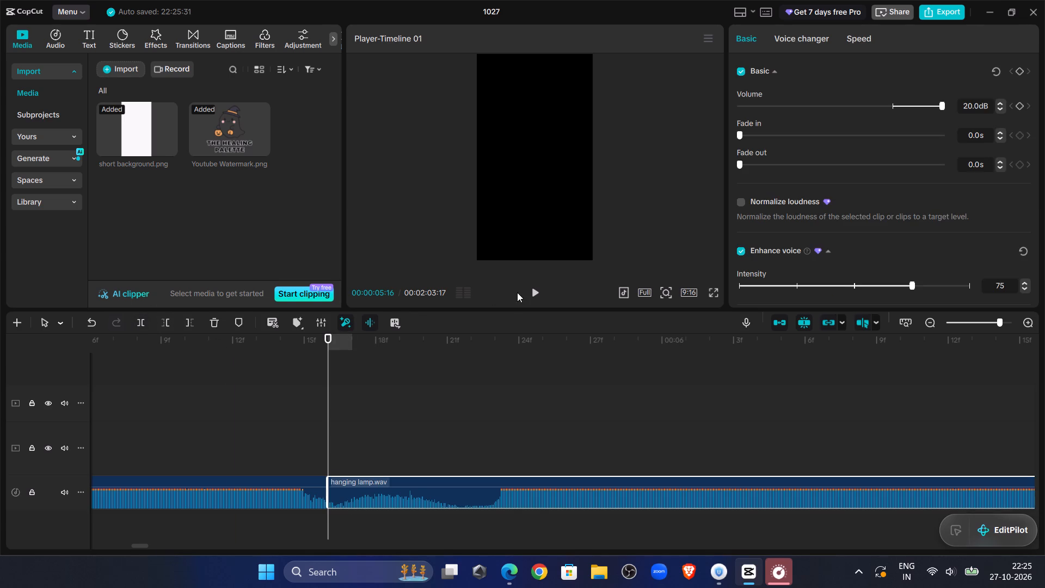
Trim off the part of the new voiceover clip before 00:00:05:22 and close the gap to the preceding clip.
click(521, 291)
click(525, 291)
double_click(531, 292)
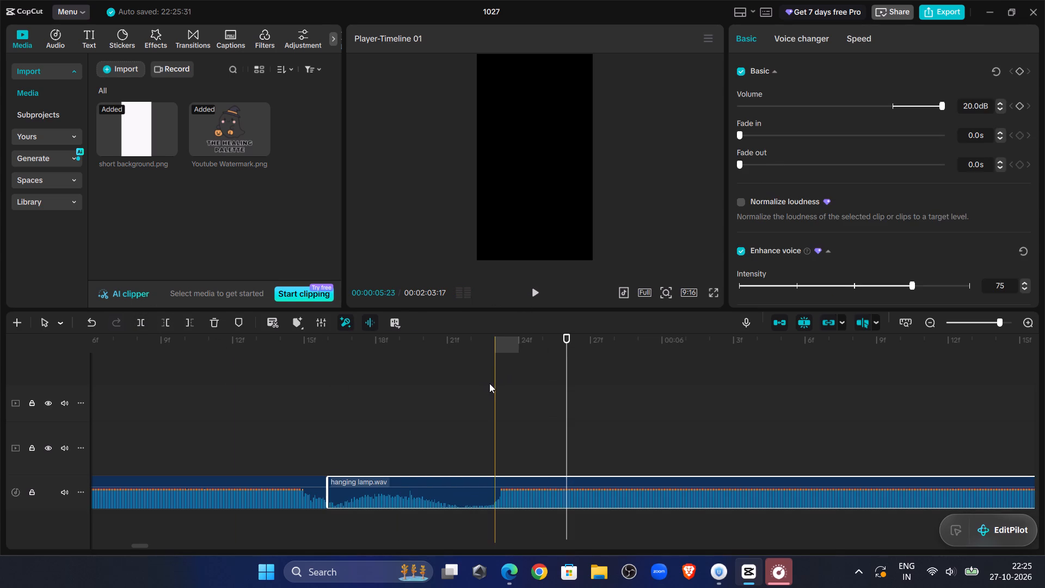
click(472, 381)
click(462, 482)
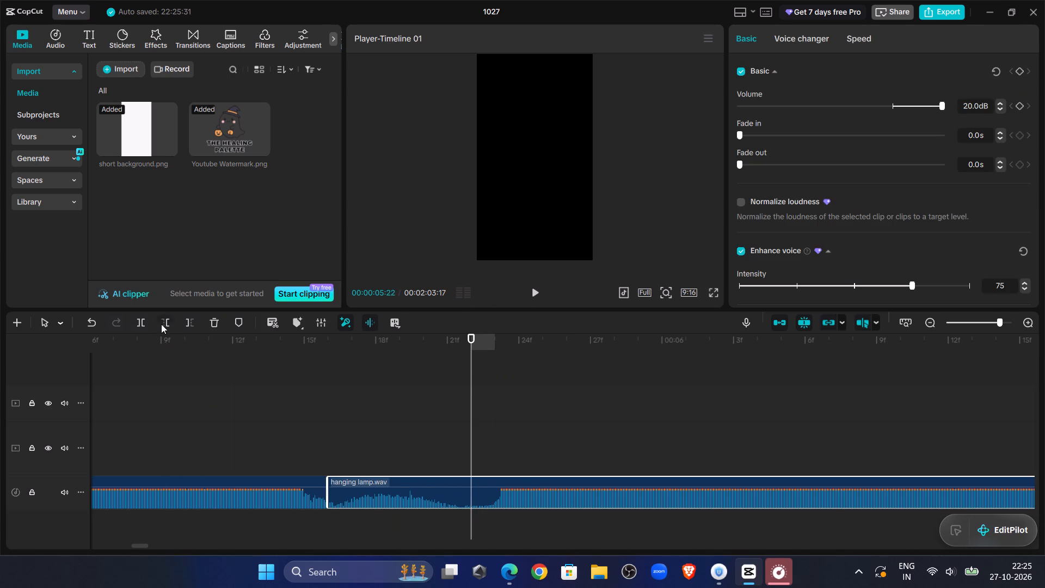
click(162, 324)
drag(524, 481, 380, 489)
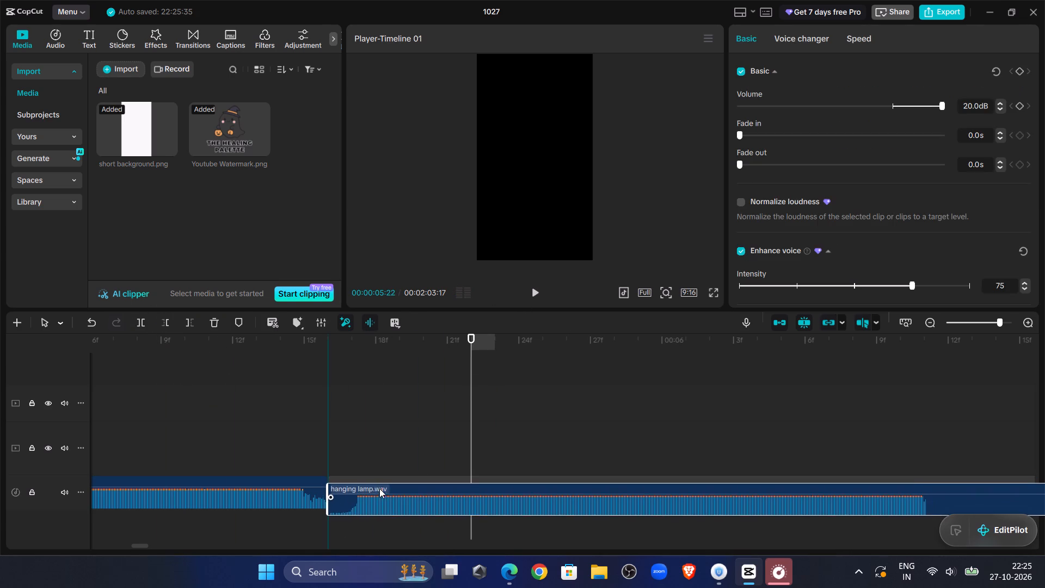
Listen on past the join and split hanging lamp.wav in the quiet stretch at 00:00:06:13.
click(221, 396)
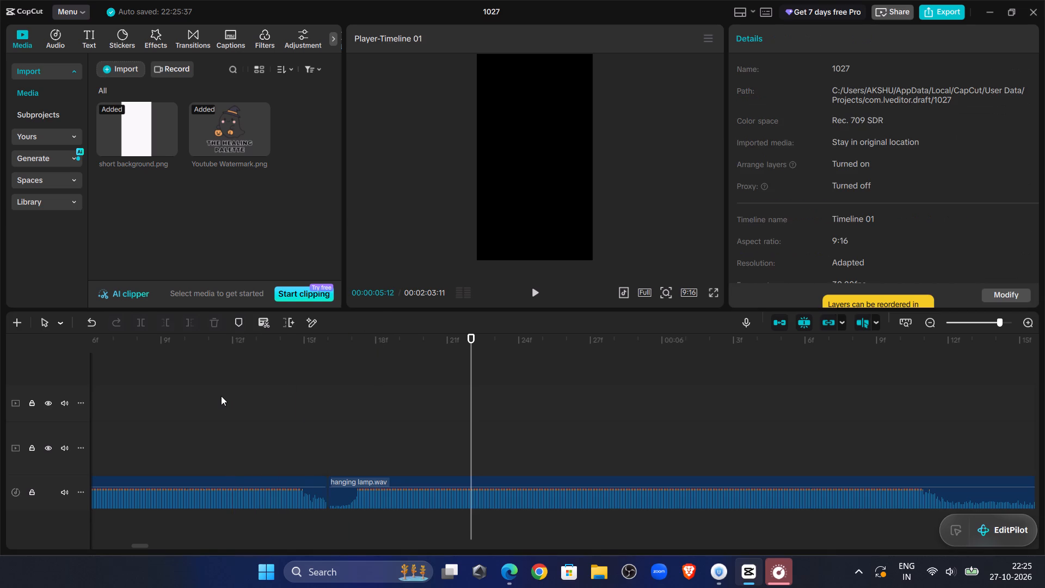
click(546, 295)
click(537, 292)
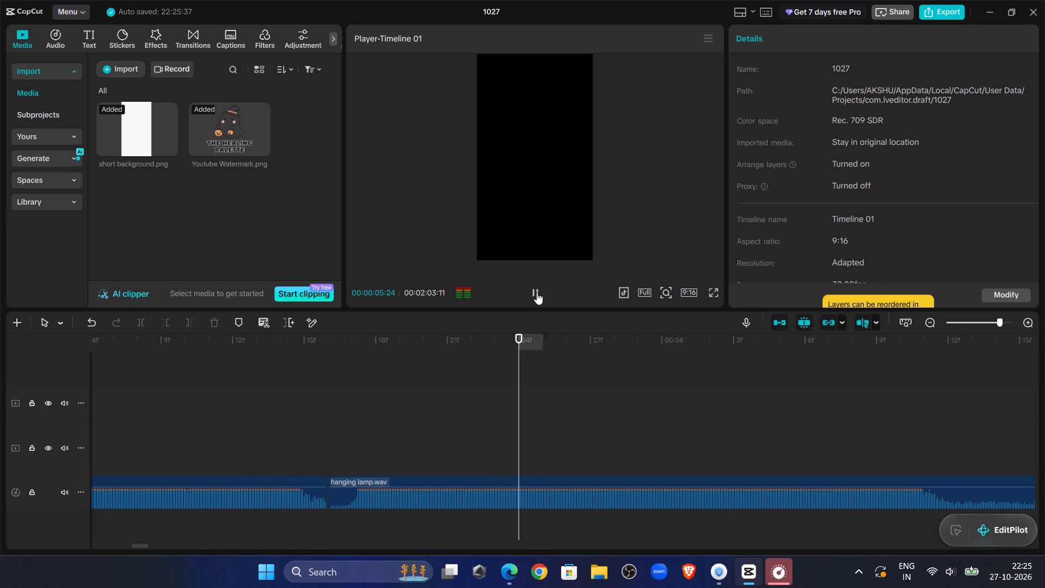
click(311, 394)
drag(311, 394, 259, 400)
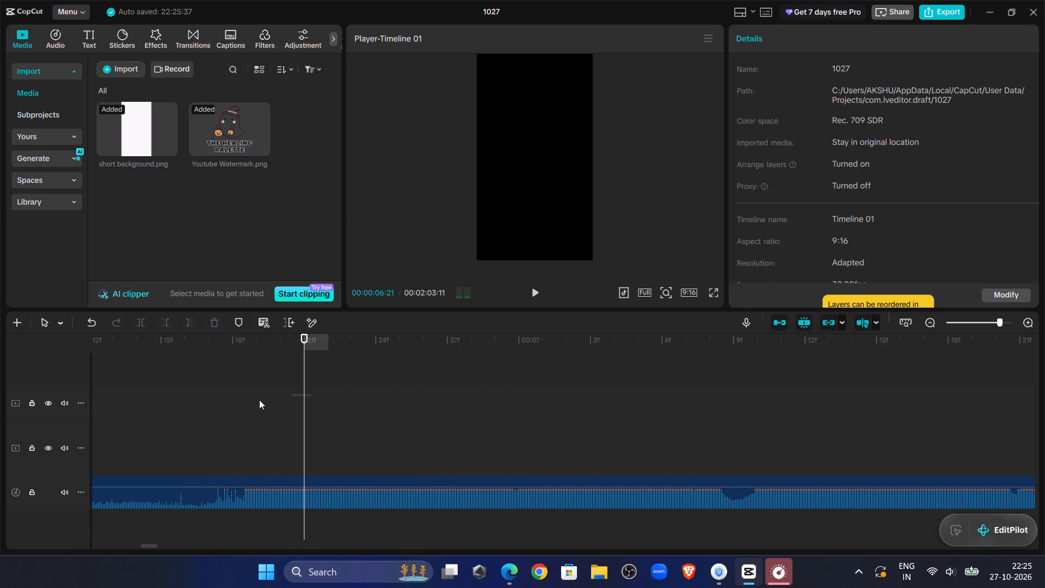
drag(259, 400, 214, 400)
click(136, 401)
drag(136, 401, 641, 491)
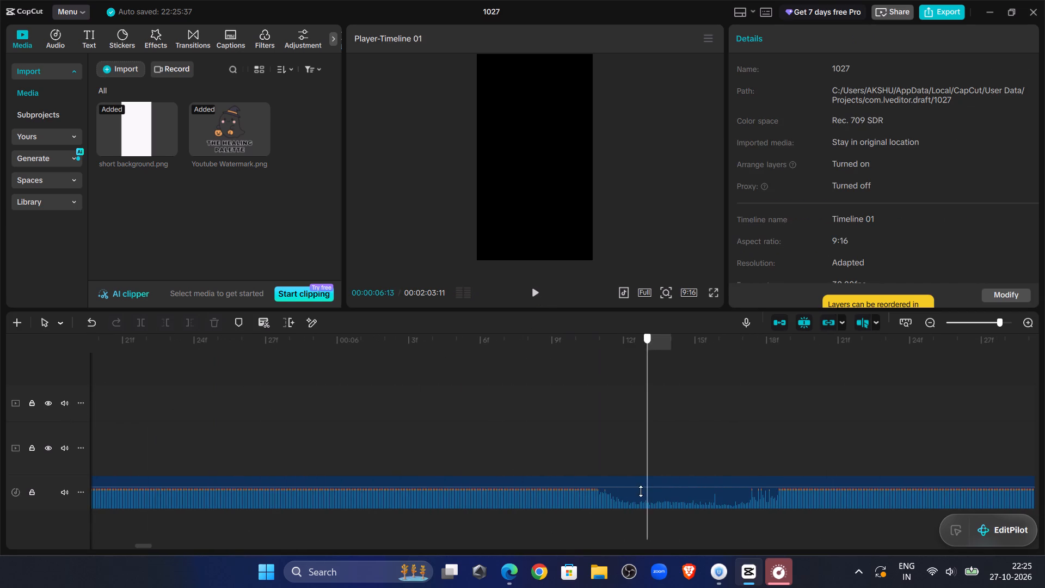
drag(641, 491, 638, 496)
click(991, 322)
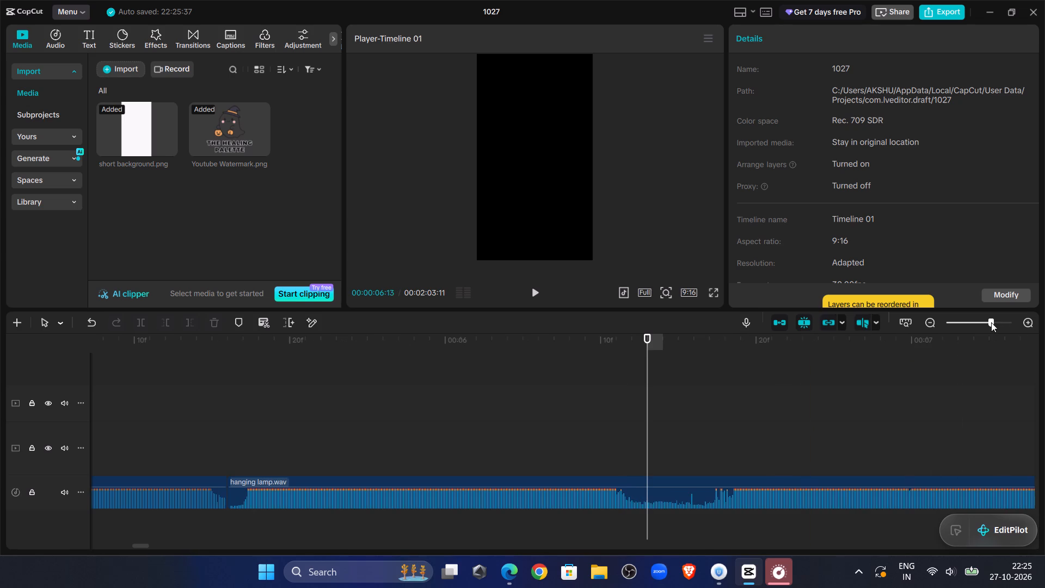
click(638, 503)
click(142, 324)
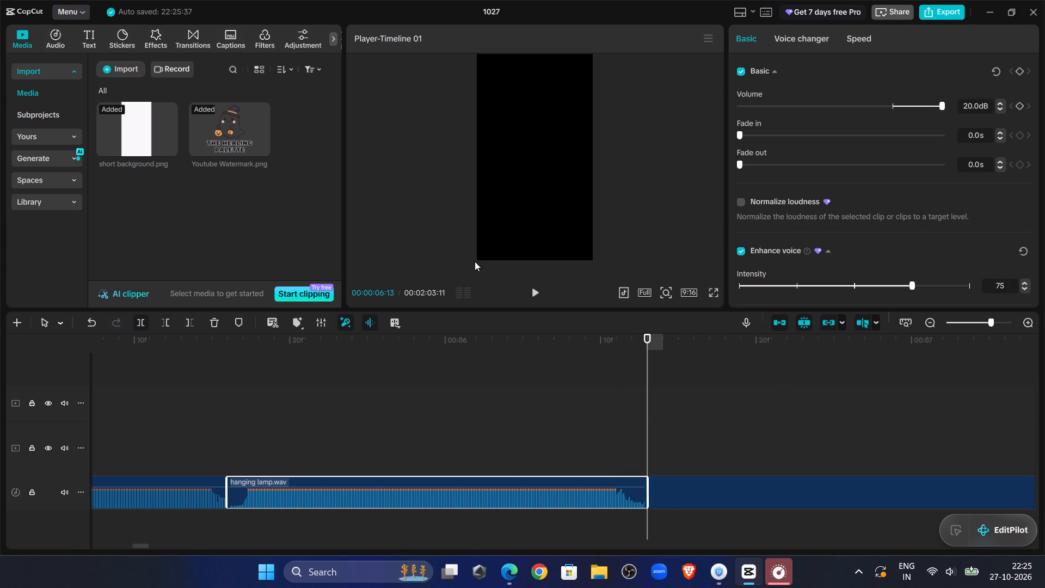
Trim off the part of the newly split voiceover clip before 00:00:06:17 and move it back against the preceding clip.
double_click(541, 290)
click(712, 414)
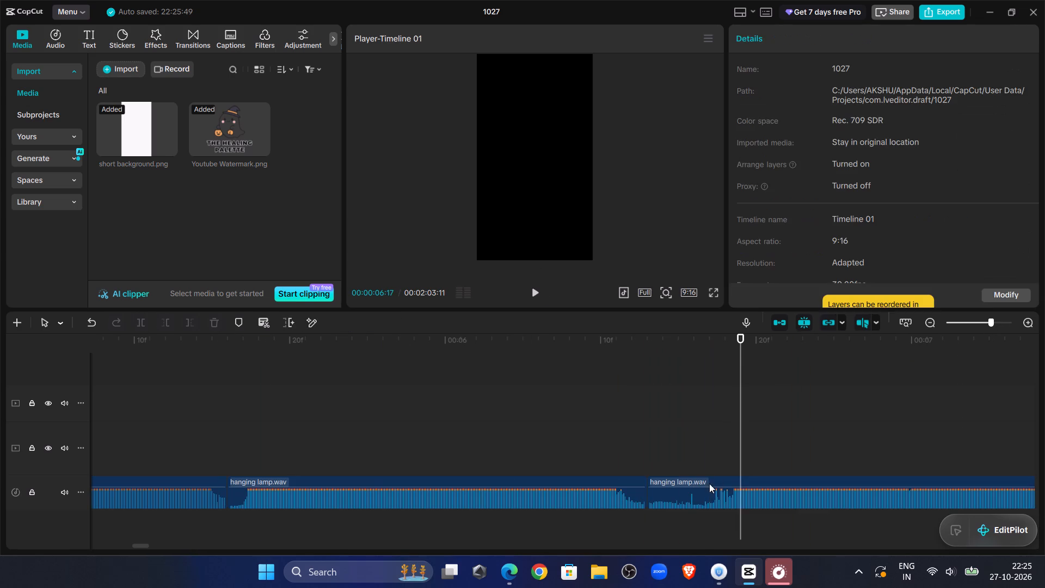
click(706, 492)
click(165, 321)
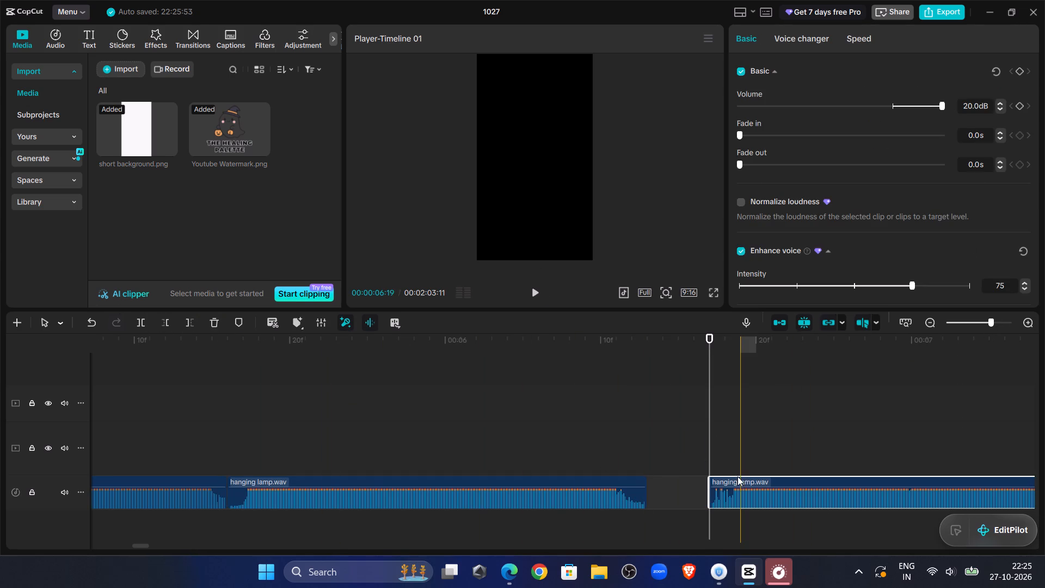
drag(735, 482, 672, 486)
Play the voiceover on through the latest join and split hanging lamp.wav at 00:00:08:07.
click(567, 411)
click(531, 292)
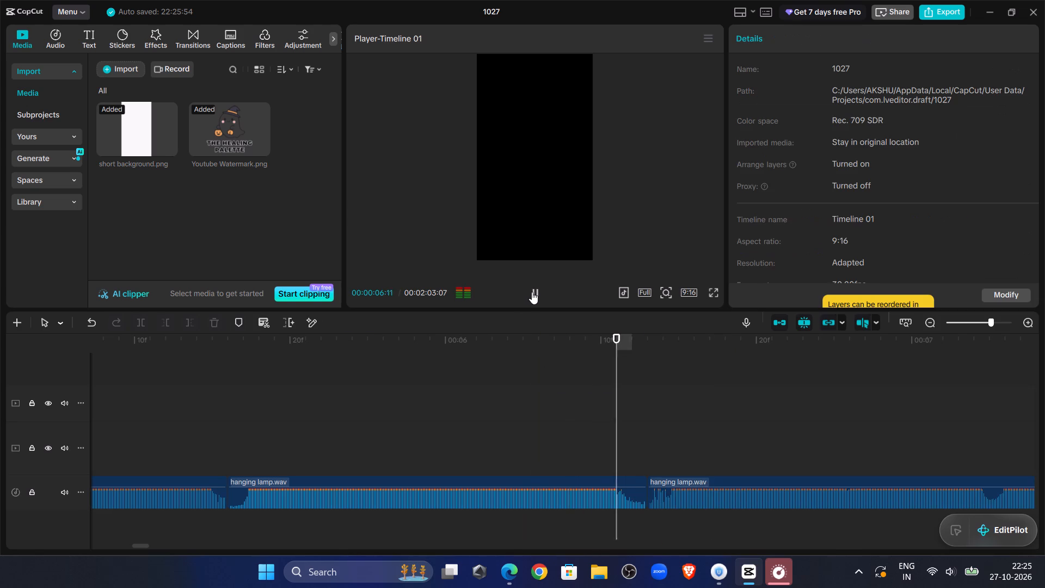
click(532, 292)
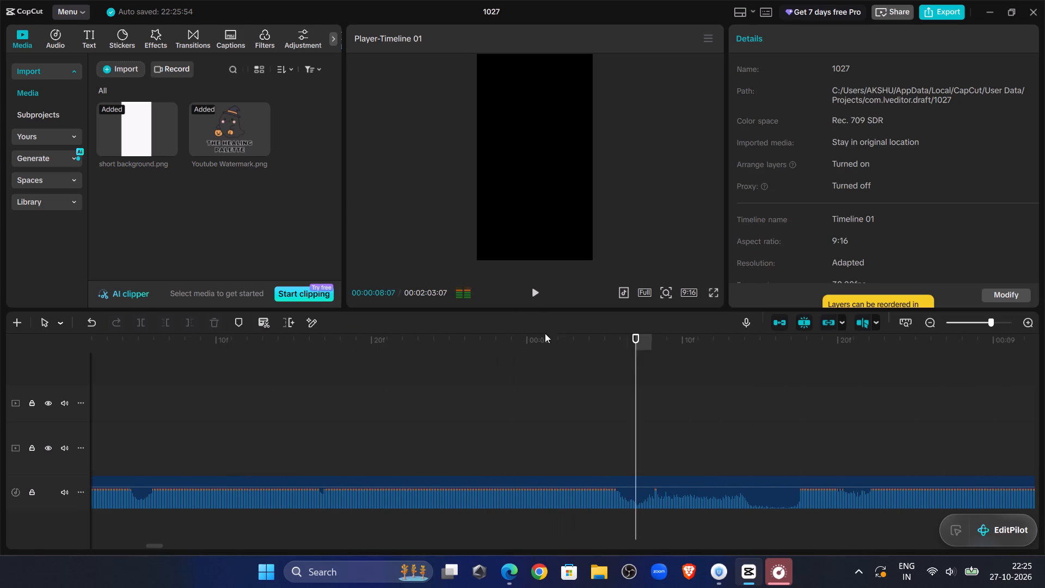
click(637, 434)
click(643, 437)
click(641, 491)
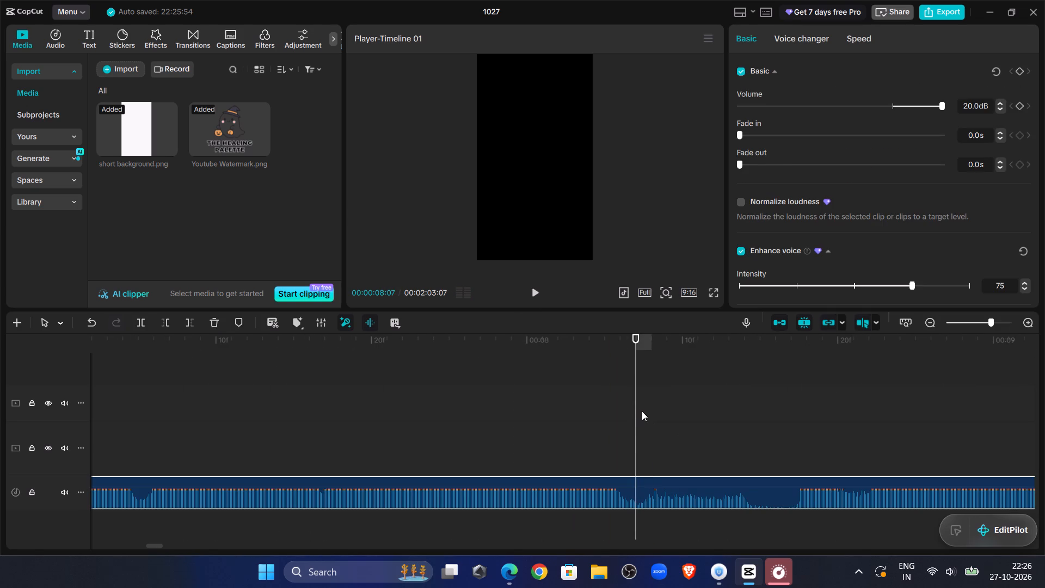
click(642, 411)
click(660, 514)
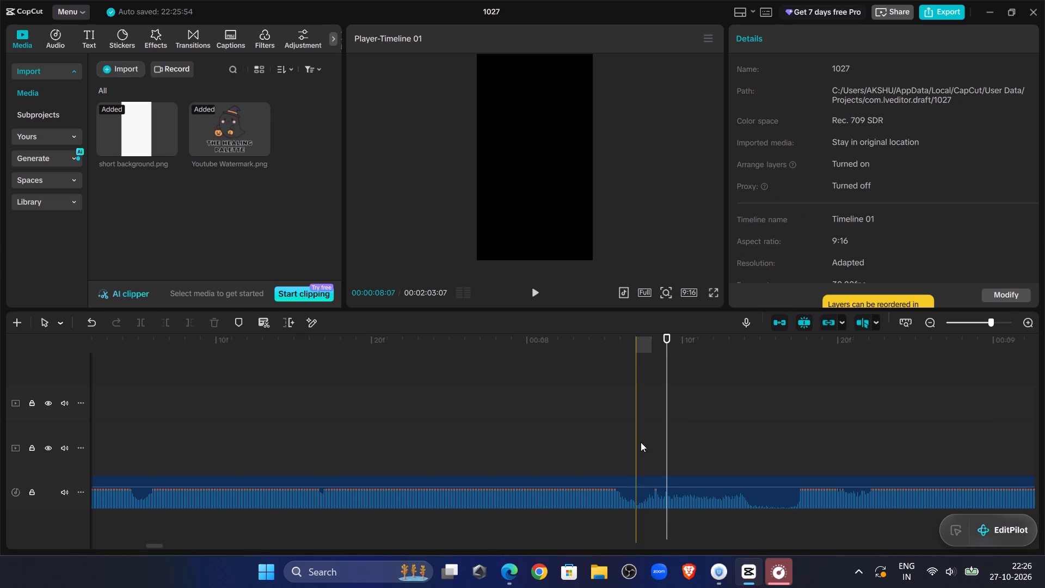
click(641, 442)
click(642, 485)
click(144, 321)
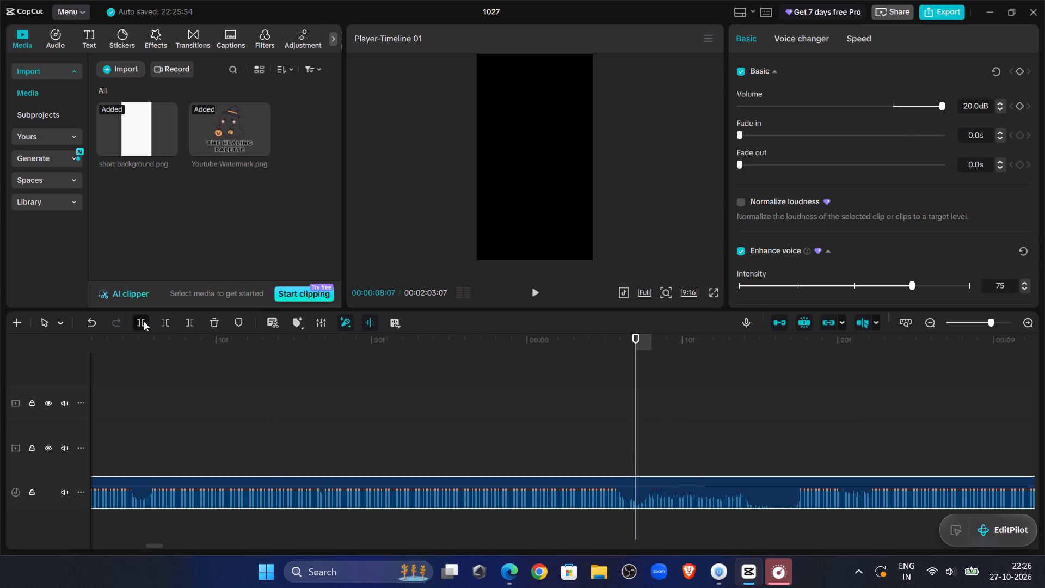
Trim off the part of the new hanging lamp.wav clip before 00:00:08:16 and close the gap on the audio track.
double_click(529, 299)
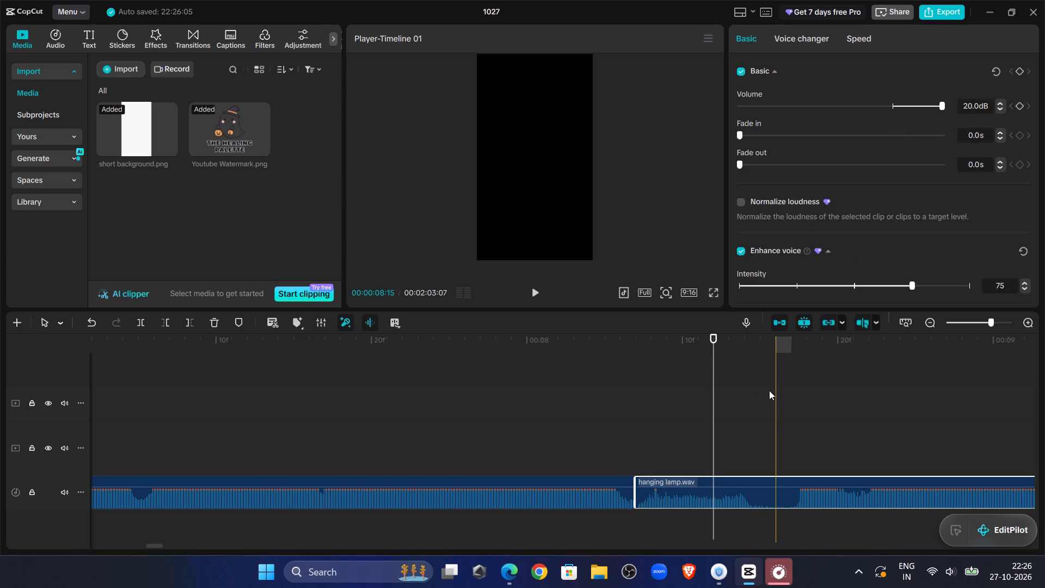
click(774, 393)
click(755, 484)
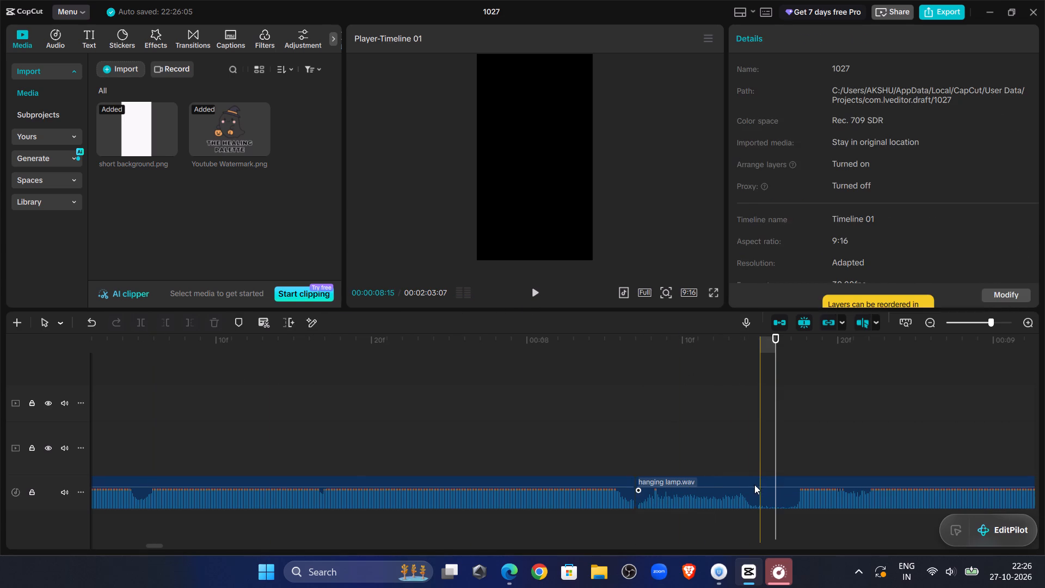
click(168, 324)
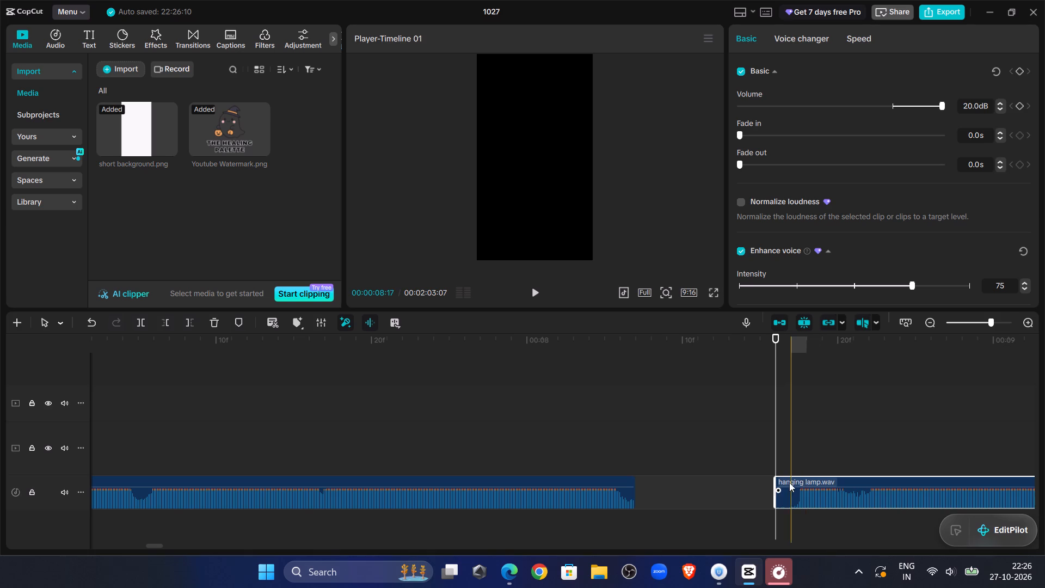
drag(789, 483, 653, 487)
Play the voiceover on through the latest join and split hanging lamp.wav in the quiet stretch at 00:00:09:18.
click(556, 406)
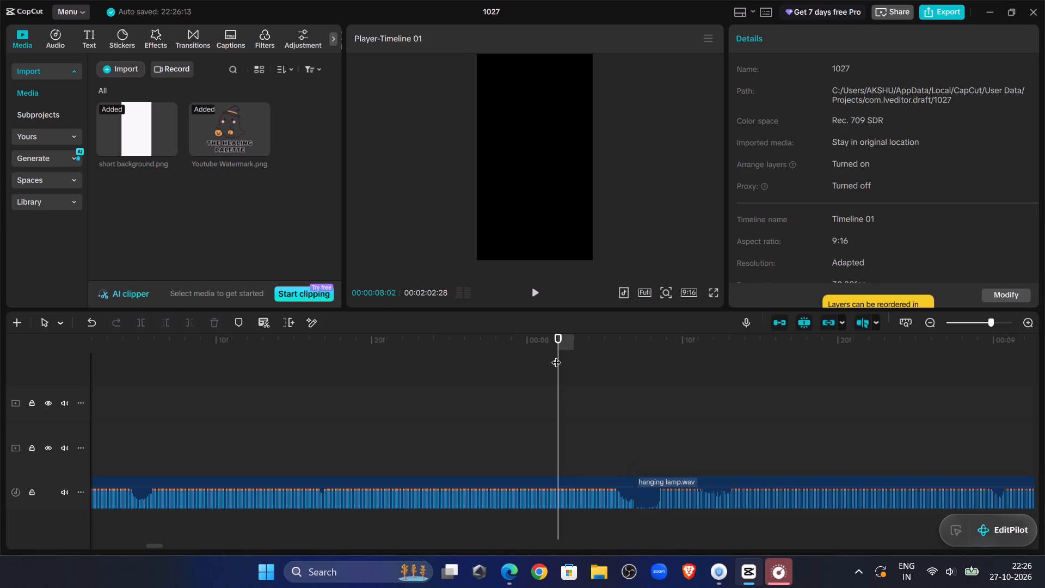
click(528, 281)
click(530, 287)
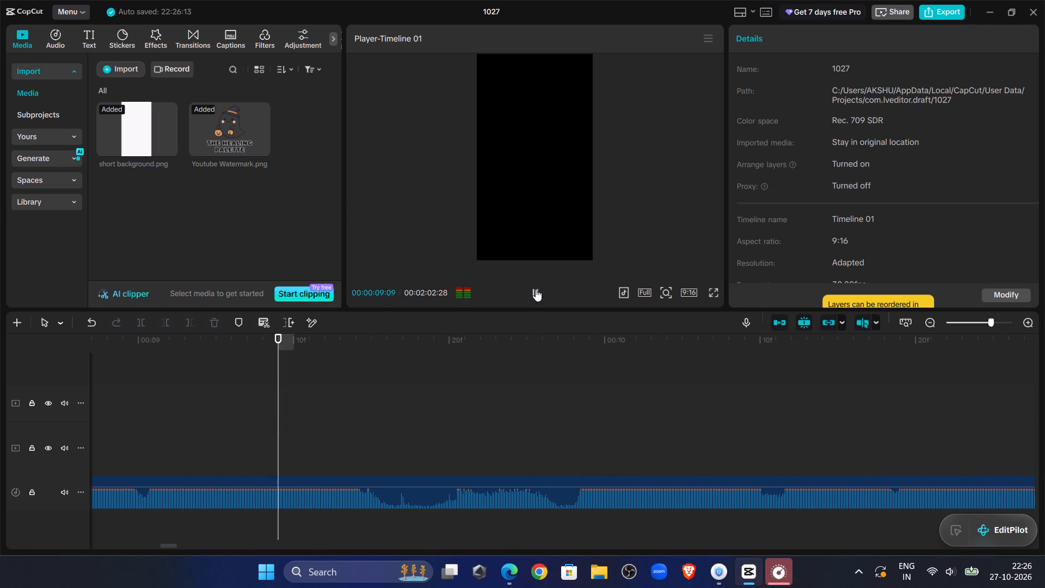
click(536, 289)
click(413, 395)
click(425, 493)
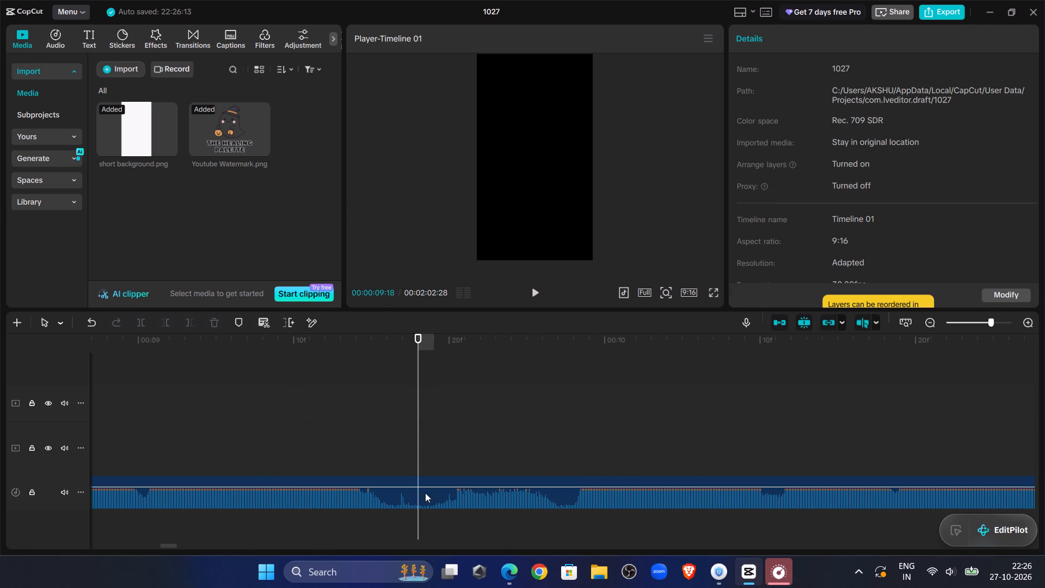
click(138, 330)
Trim off the part of the newly split voiceover clip before 00:00:09:27 and move it back against the preceding clip.
click(526, 292)
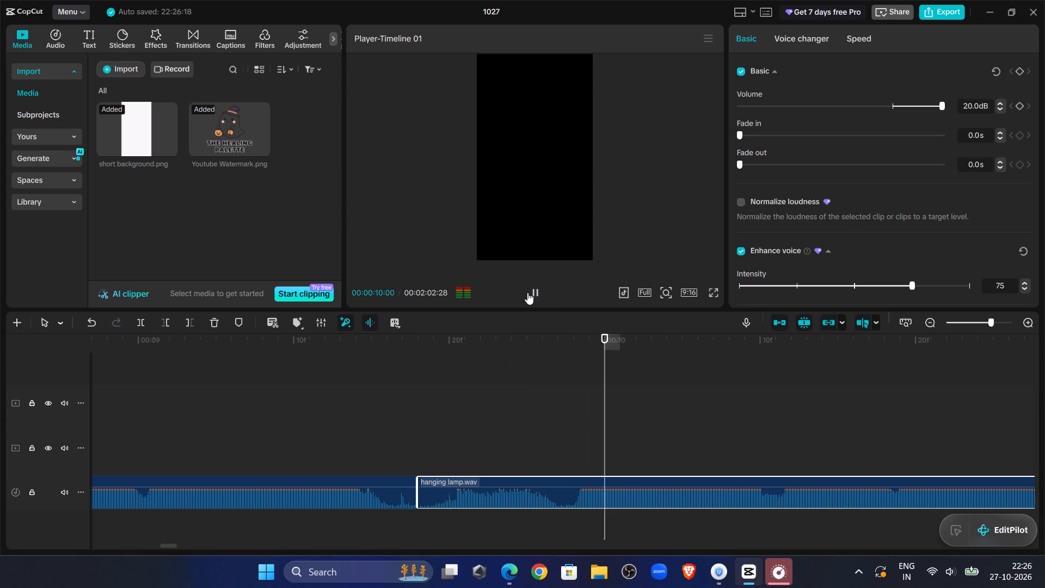
click(556, 348)
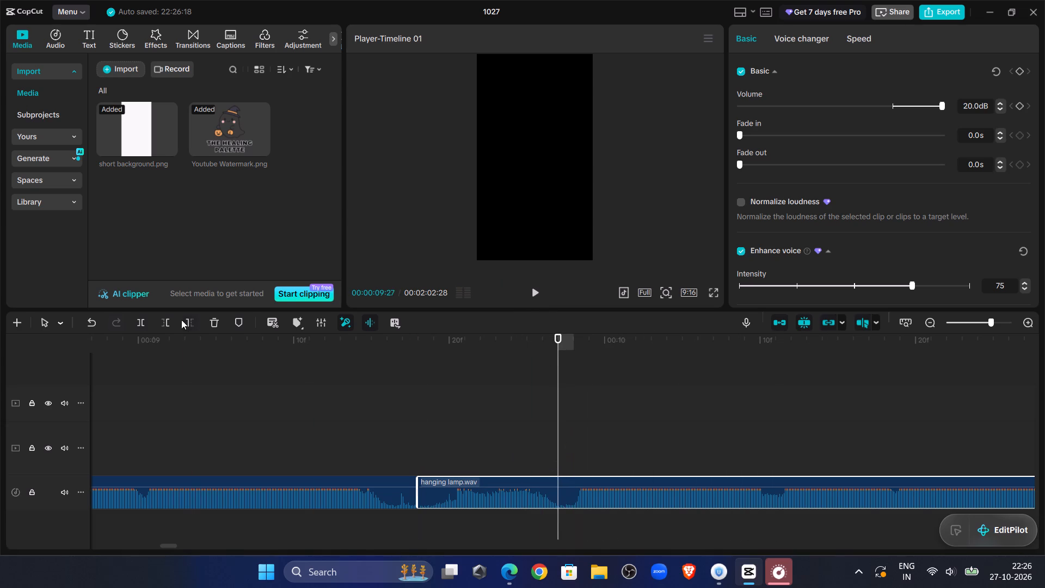
click(168, 323)
drag(632, 481, 496, 488)
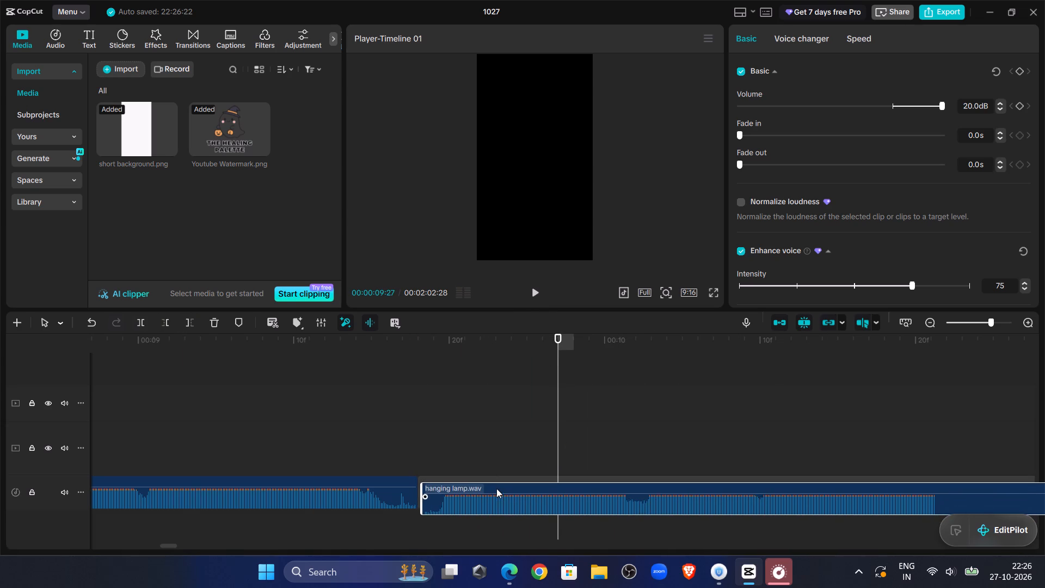
drag(496, 488, 493, 489)
Listen on past the closed join and split hanging lamp.wav at 00:00:11:14.
click(312, 365)
click(534, 292)
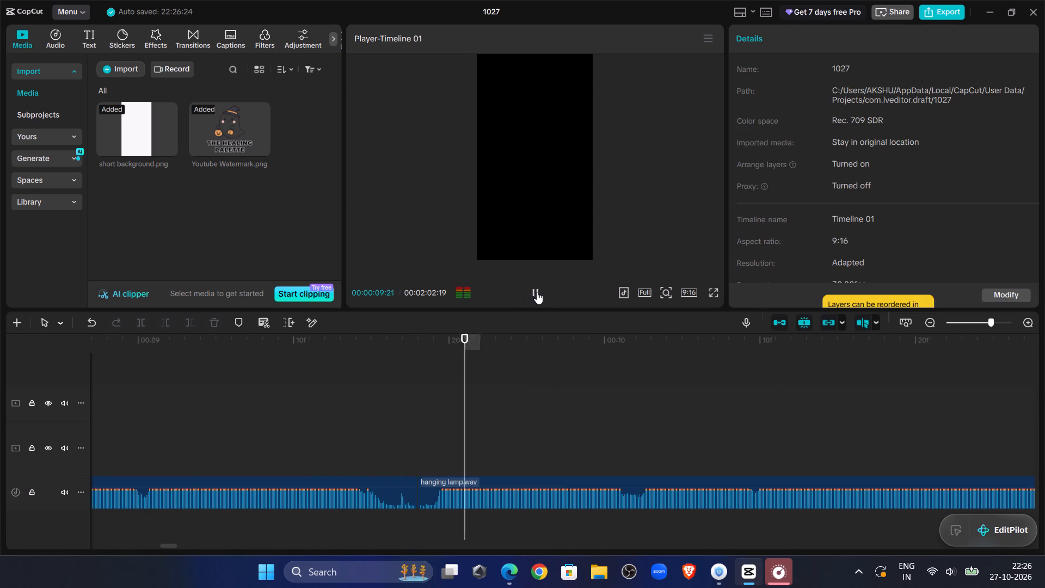
click(540, 289)
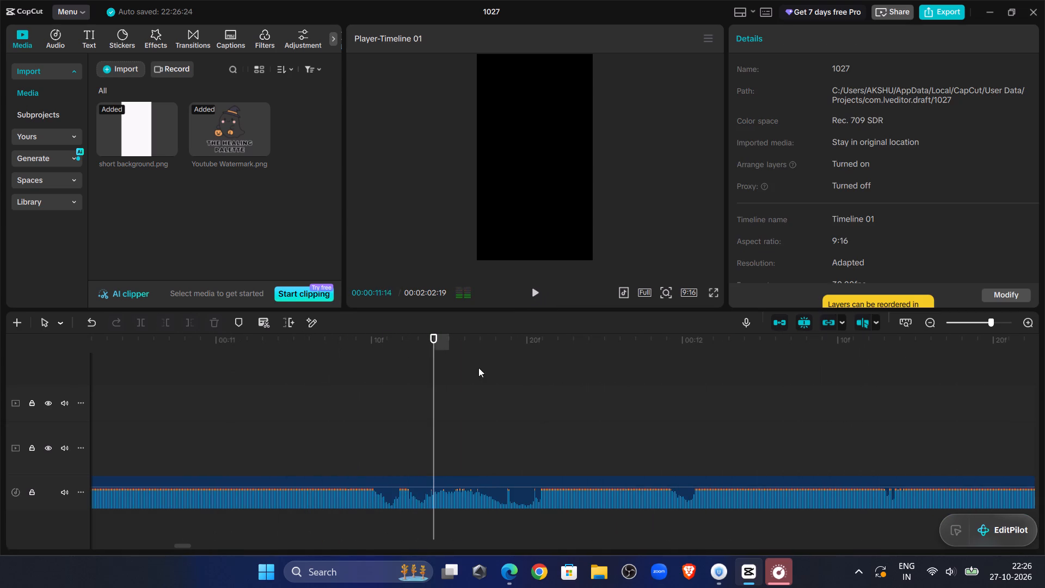
click(427, 449)
click(433, 495)
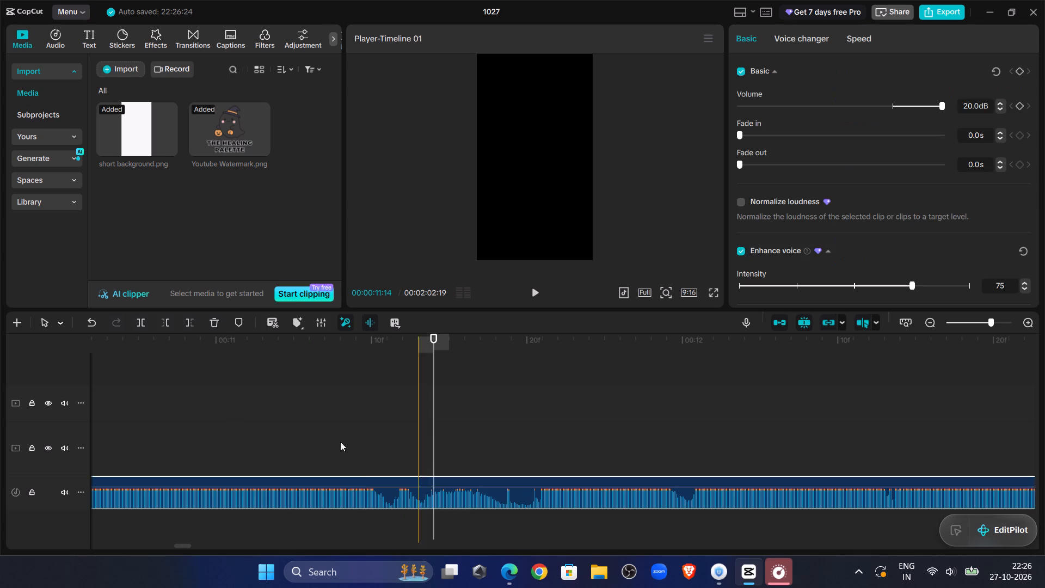
click(144, 324)
Trim off the start of the new hanging lamp.wav clip before 00:00:11:19 and close the gap on the audio track.
double_click(531, 287)
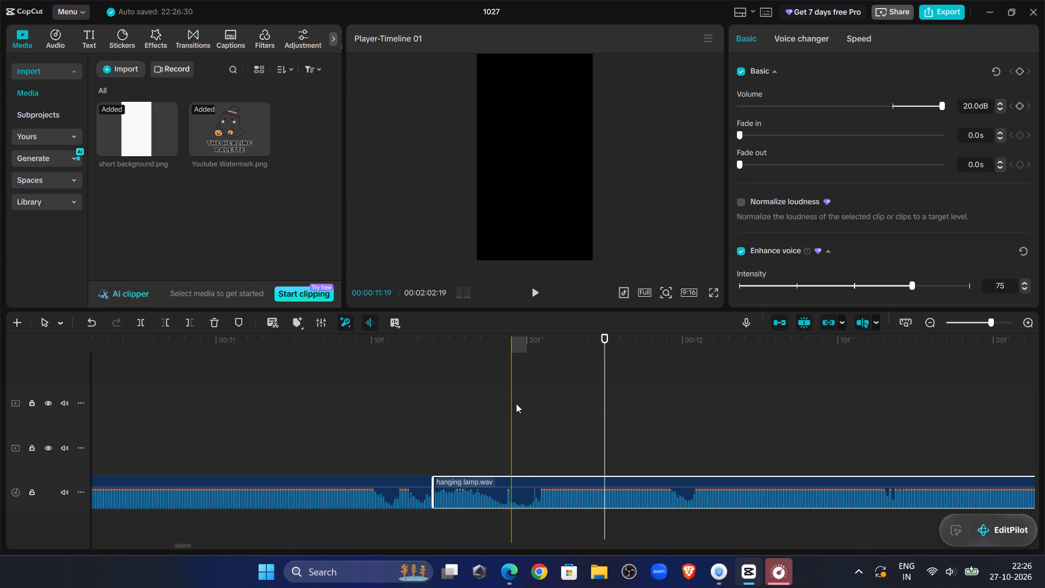
click(518, 404)
click(508, 478)
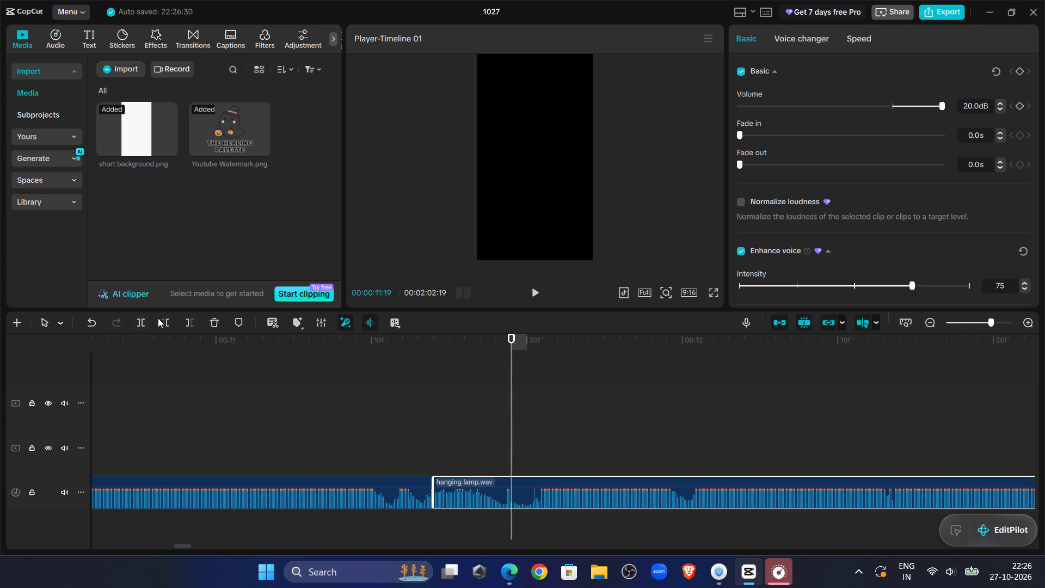
click(159, 318)
drag(590, 477, 513, 486)
Play on through the join, trim off the last voiceover clip's part before 00:00:13:28, and move it back against the preceding clip.
click(369, 378)
click(536, 294)
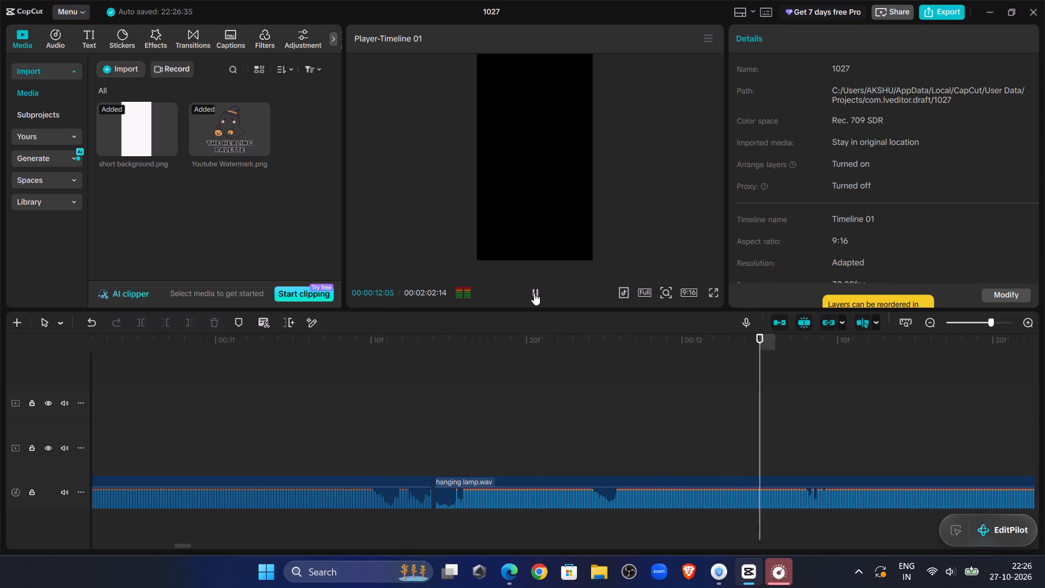
click(532, 292)
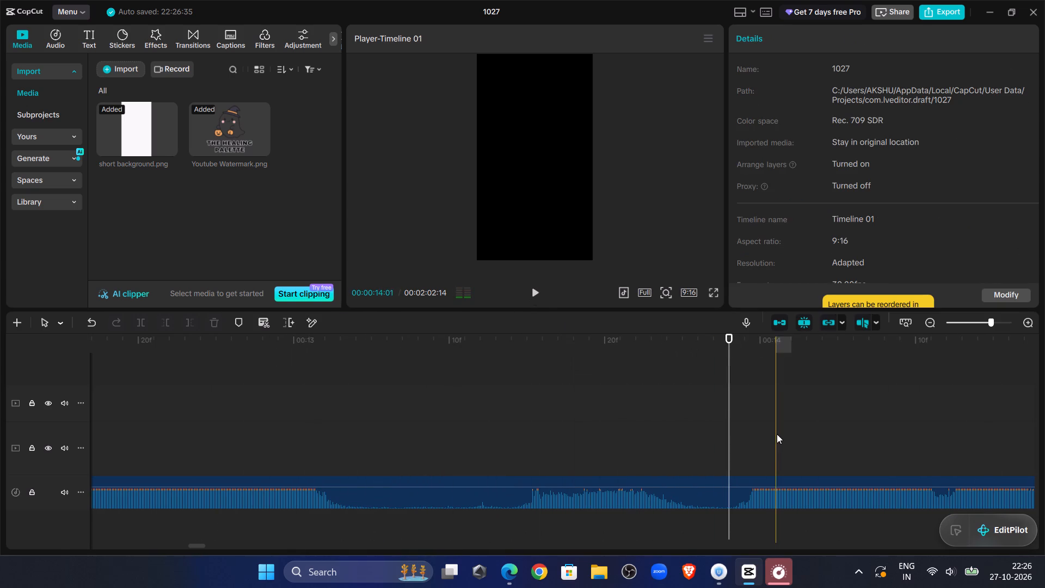
click(730, 481)
click(167, 313)
click(163, 320)
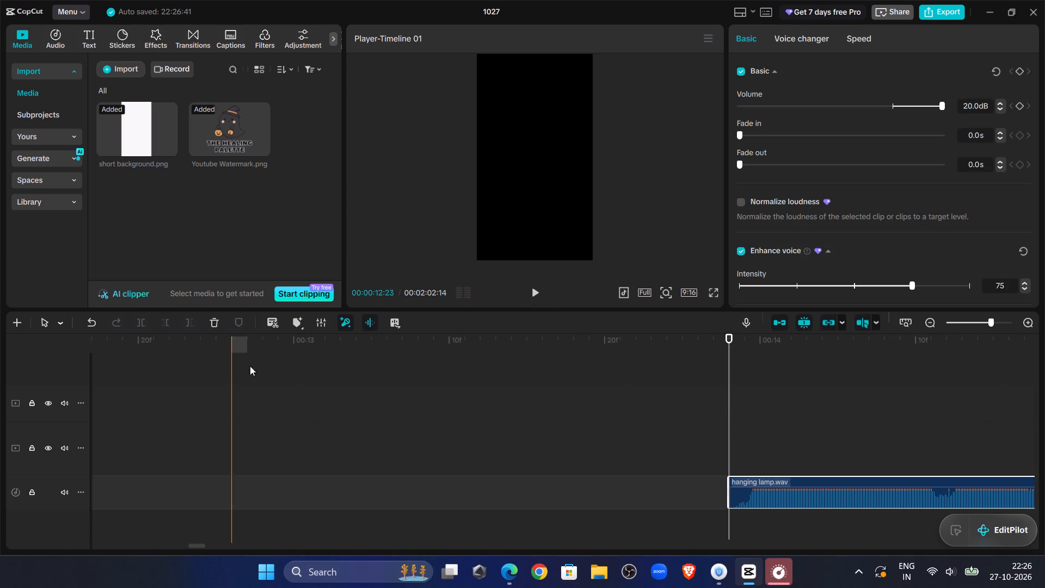
drag(824, 479, 0, 555)
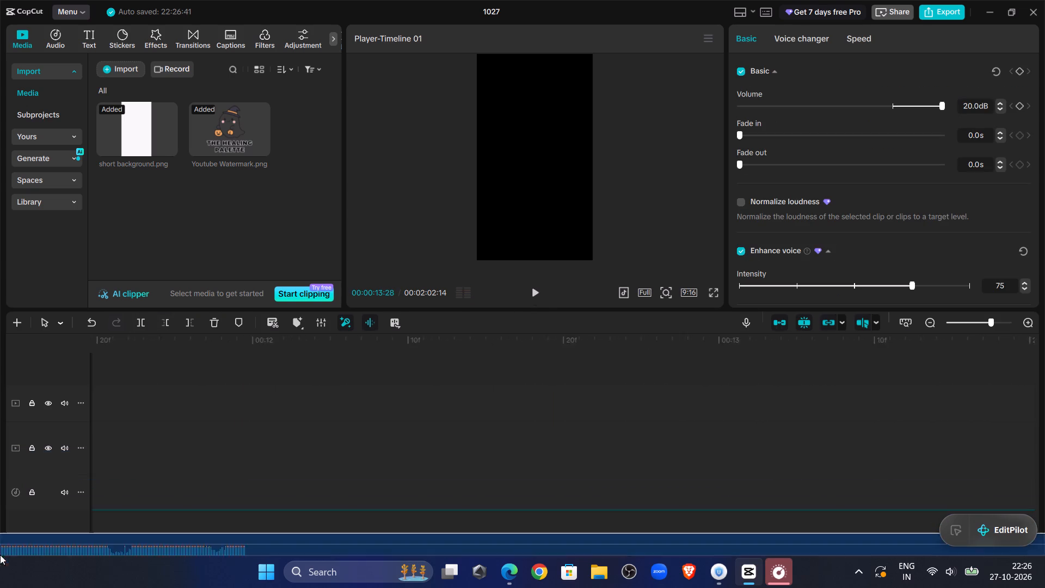
drag(0, 555, 461, 495)
Listen past the join again, cut the last voiceover clip's part before 00:00:13:21, and close the gap after the preceding clip.
drag(167, 379, 172, 376)
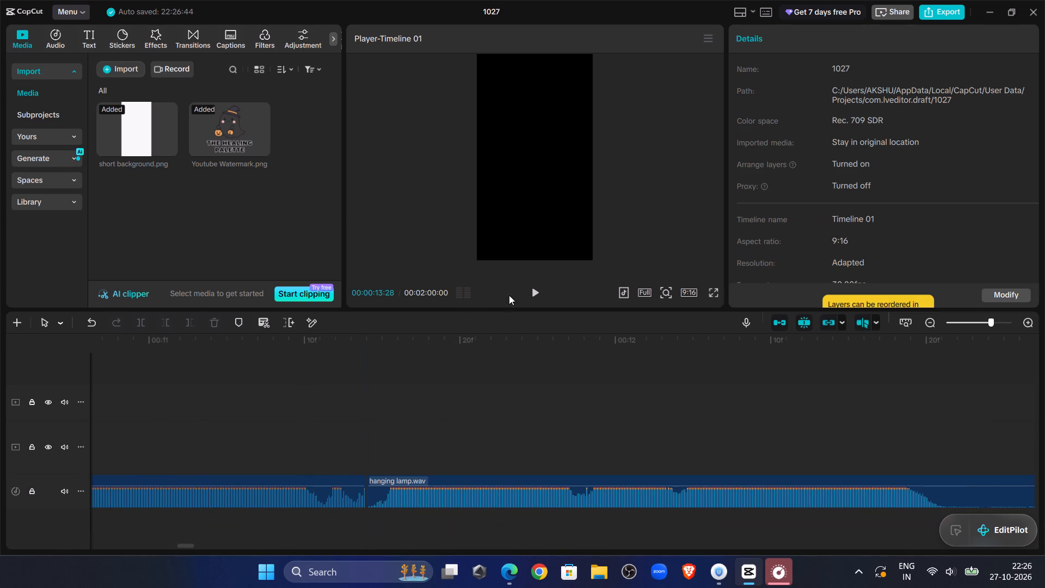
click(218, 362)
click(528, 295)
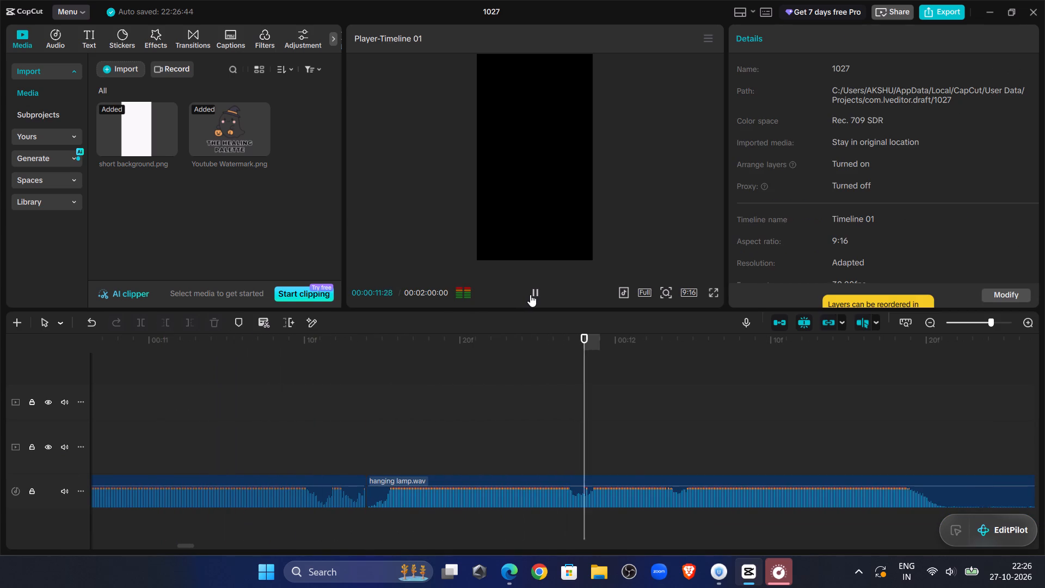
click(530, 295)
click(597, 404)
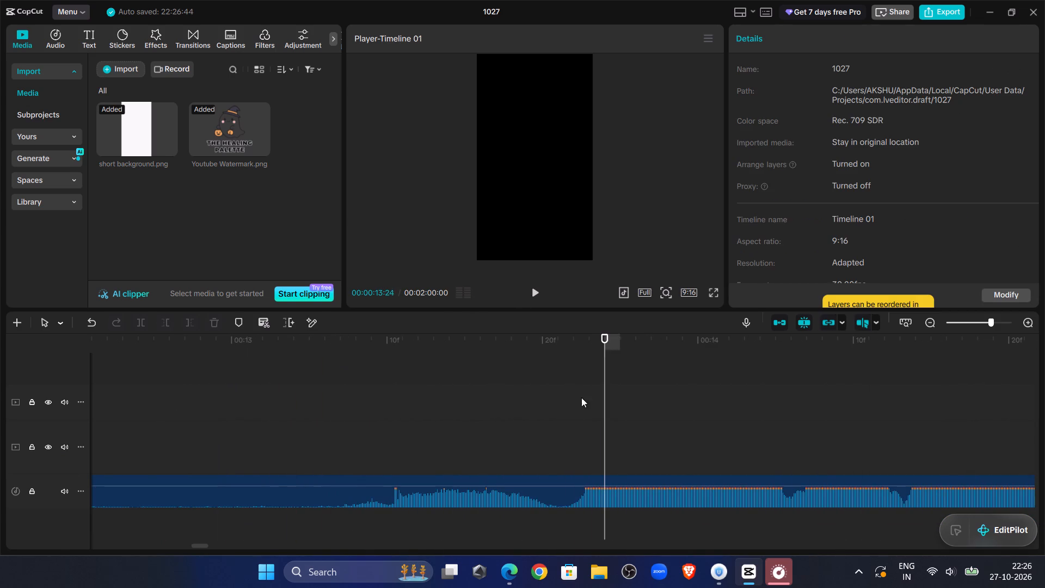
click(542, 381)
click(533, 292)
click(540, 395)
drag(540, 395, 554, 402)
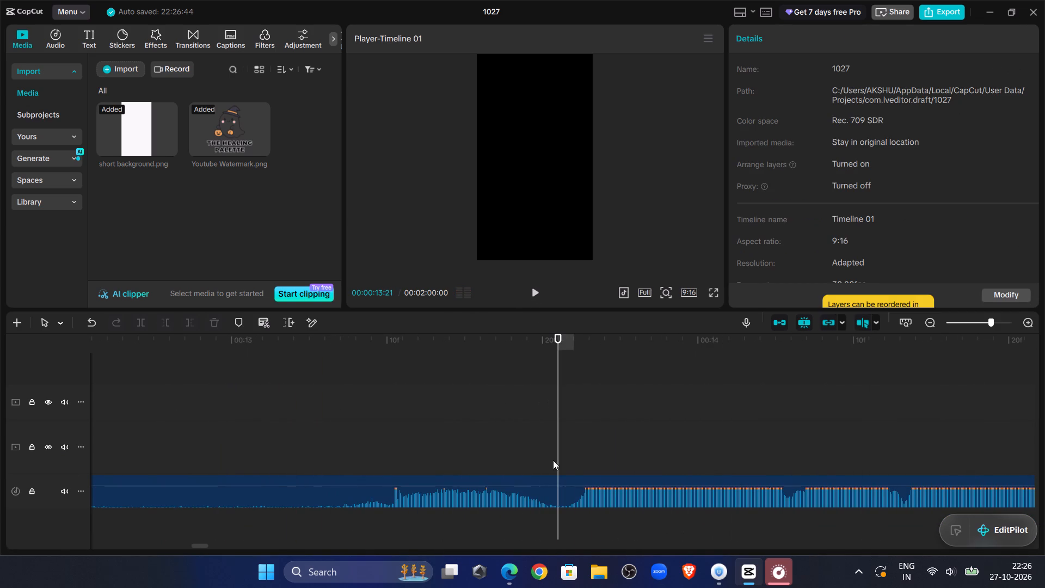
click(537, 488)
click(168, 324)
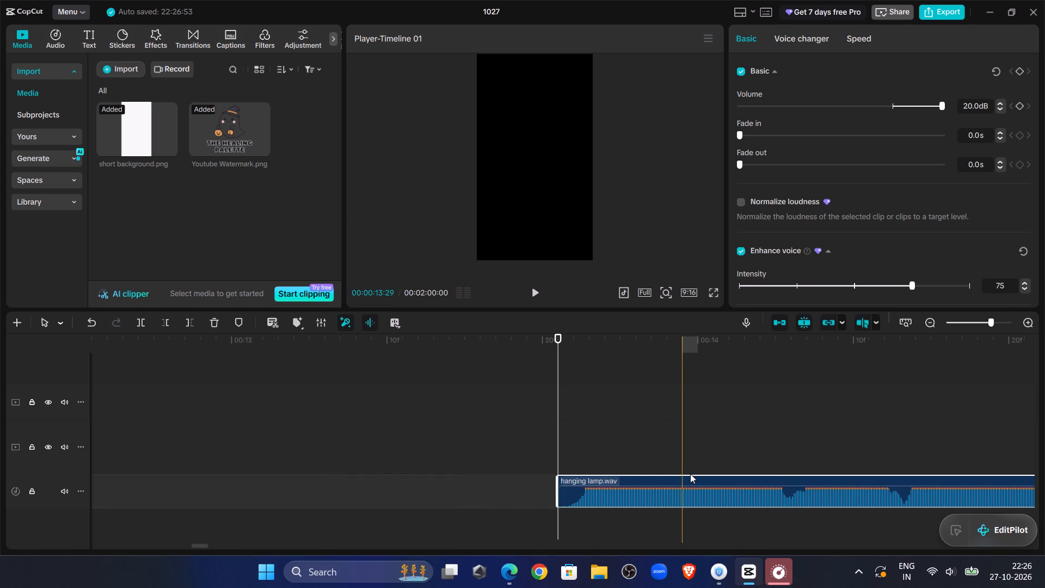
drag(694, 477, 189, 587)
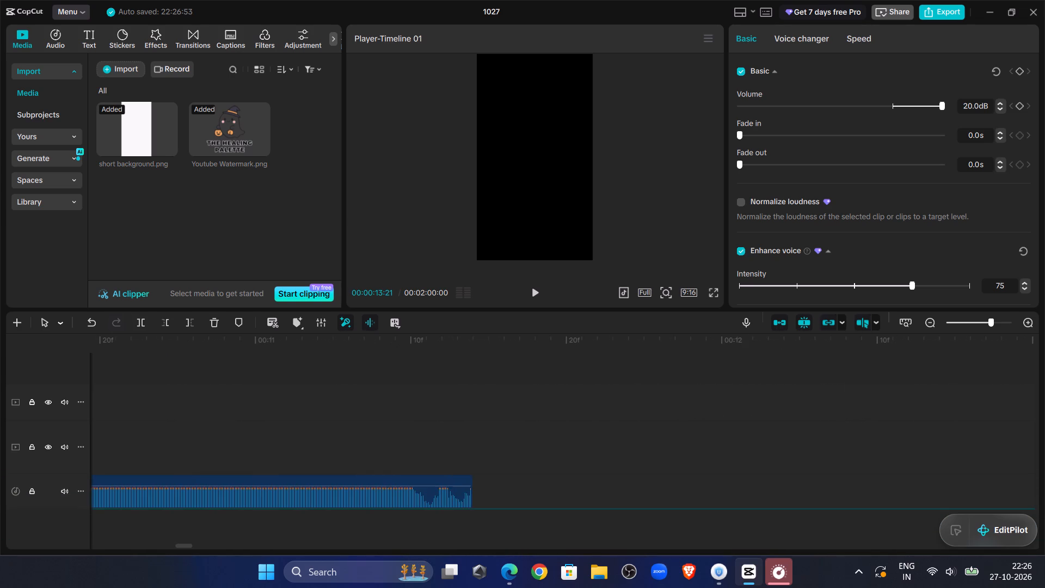
drag(189, 587, 607, 482)
Replay across the join, trim off the last voiceover clip's part before 00:00:13:15, and move it back against the preceding clip.
click(113, 389)
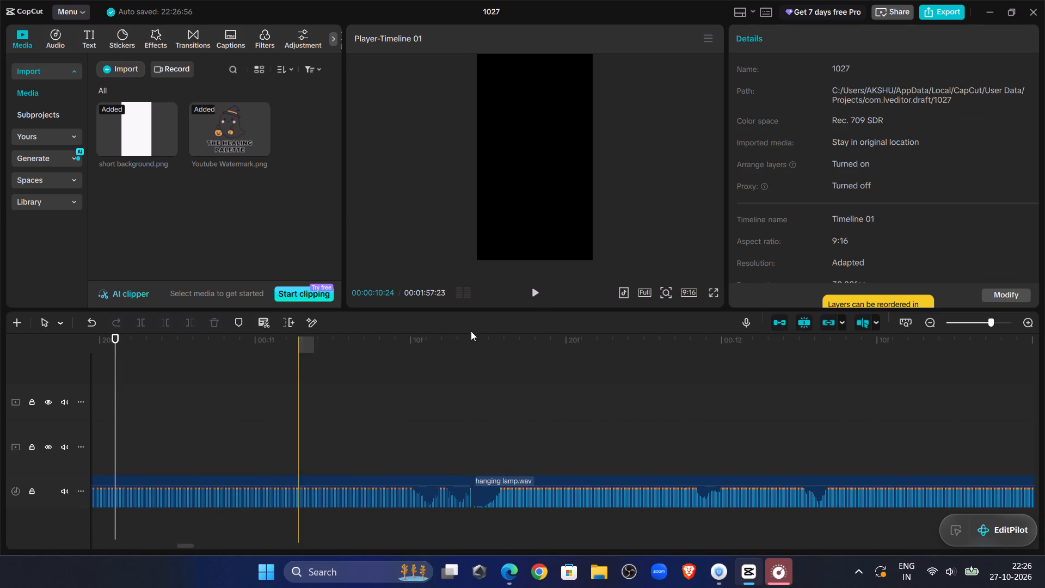
click(536, 294)
click(537, 294)
click(537, 294)
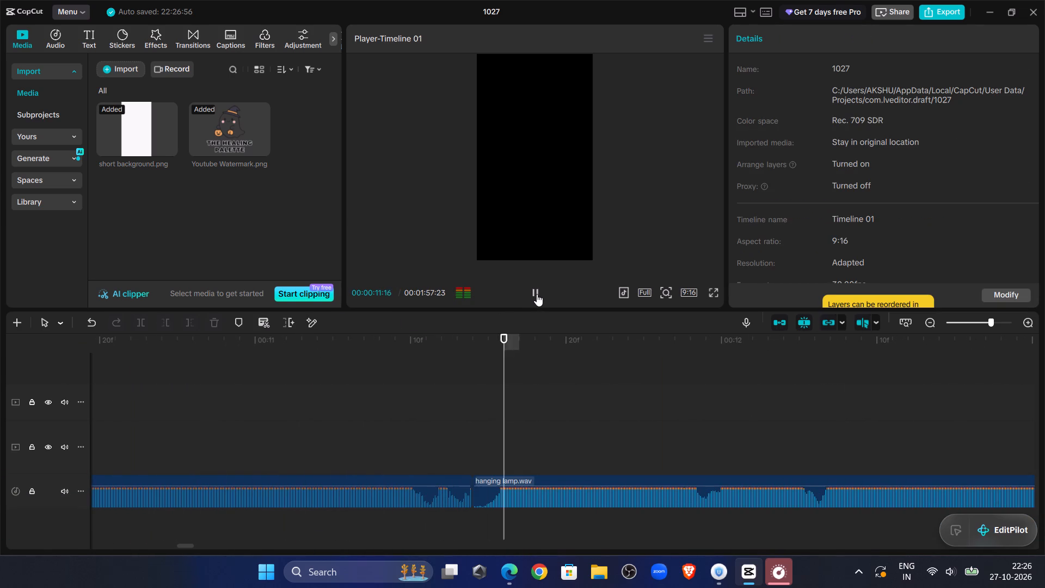
click(537, 294)
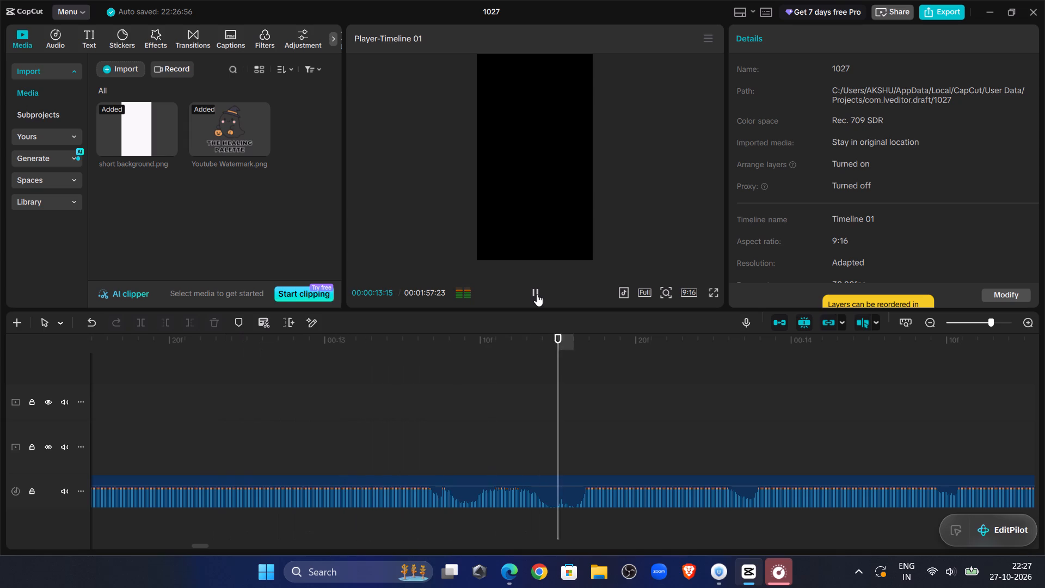
click(563, 400)
click(537, 493)
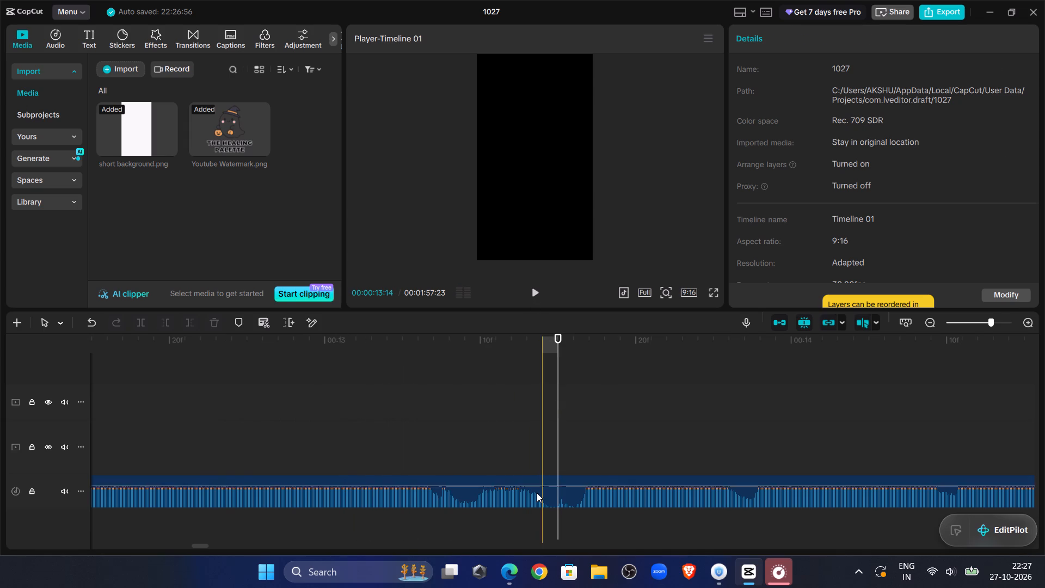
click(158, 321)
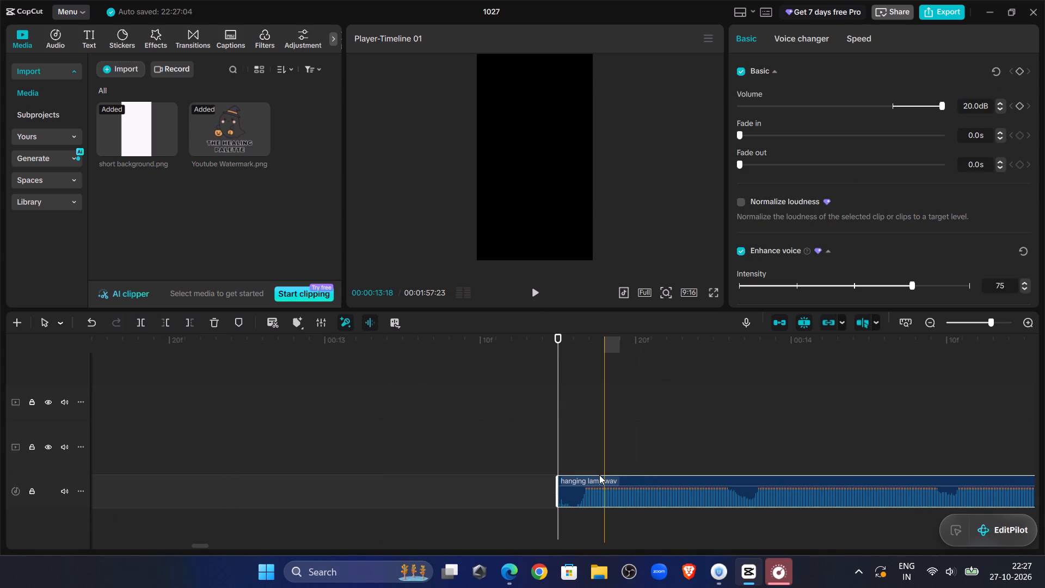
drag(599, 475, 128, 558)
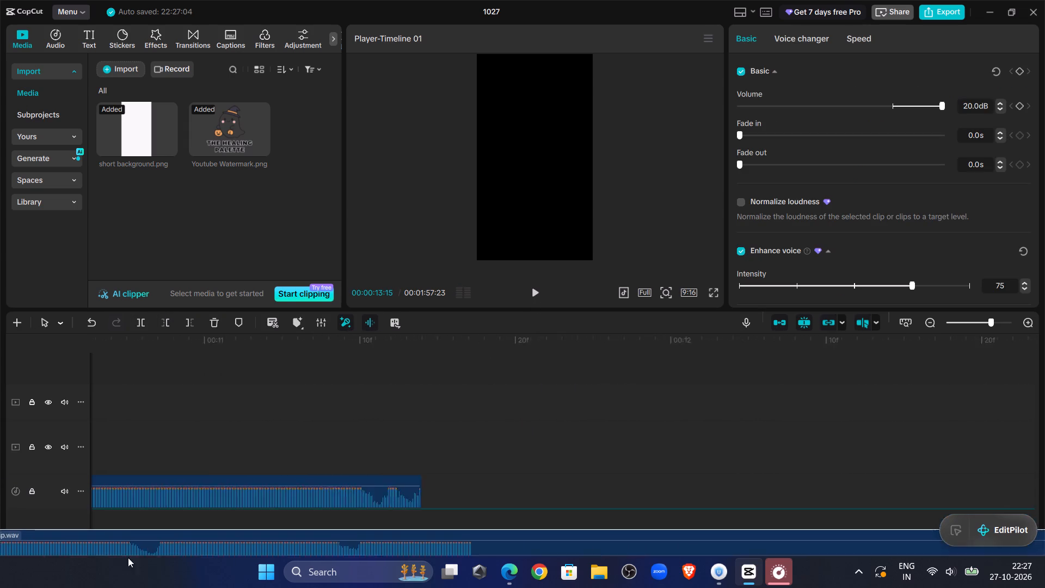
drag(128, 558, 501, 487)
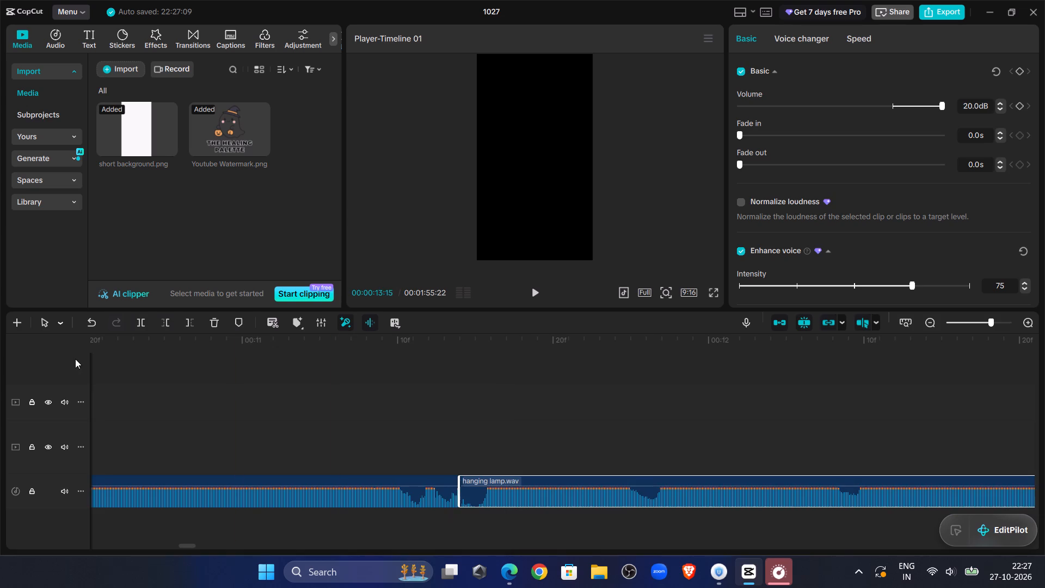
Trim the end of the voiceover clip before the join at 00:00:11:12 and pull the following clip back against it.
click(103, 375)
click(549, 285)
click(544, 285)
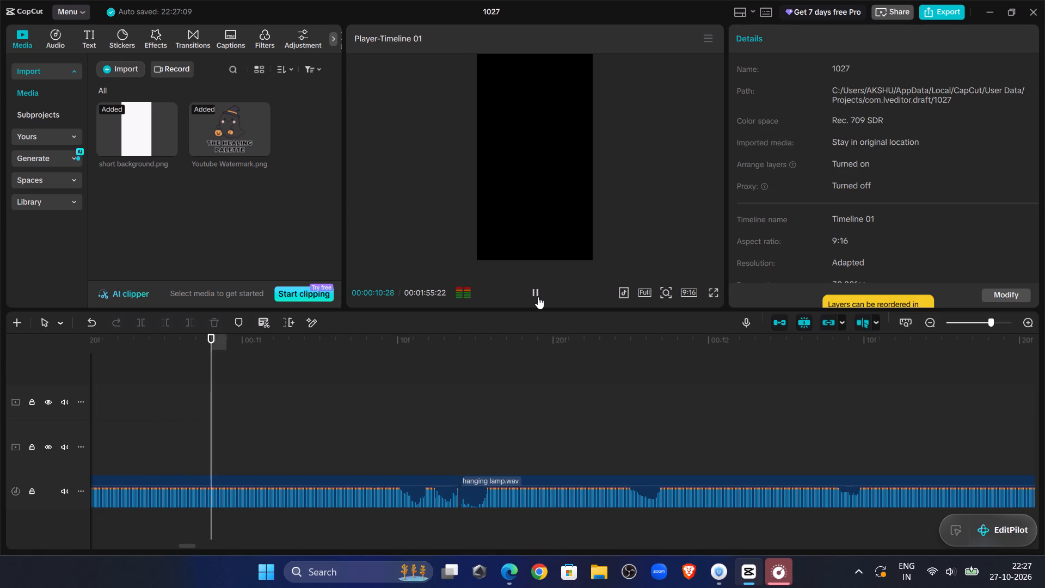
click(538, 297)
click(422, 439)
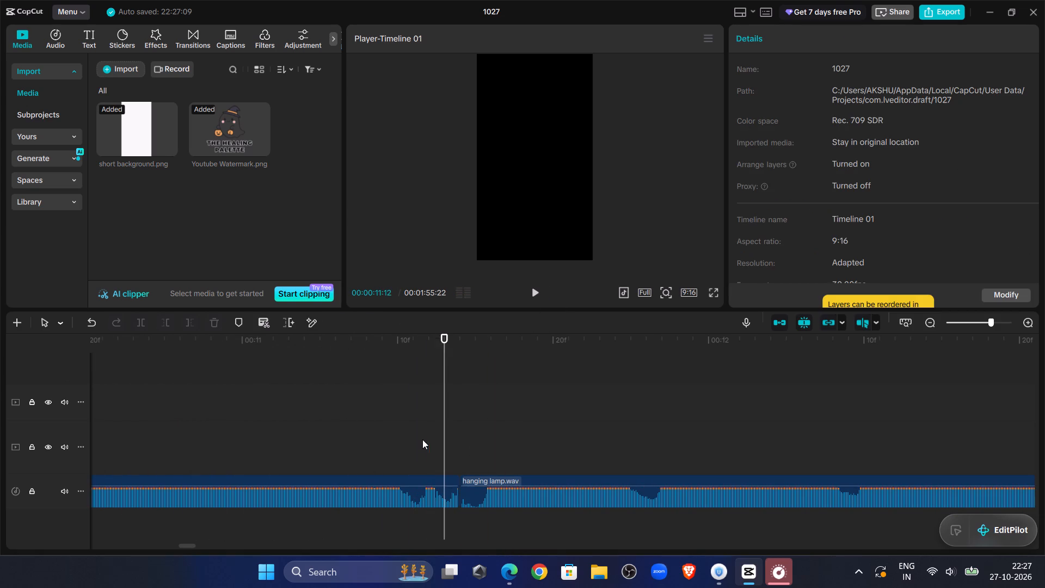
click(412, 495)
click(186, 319)
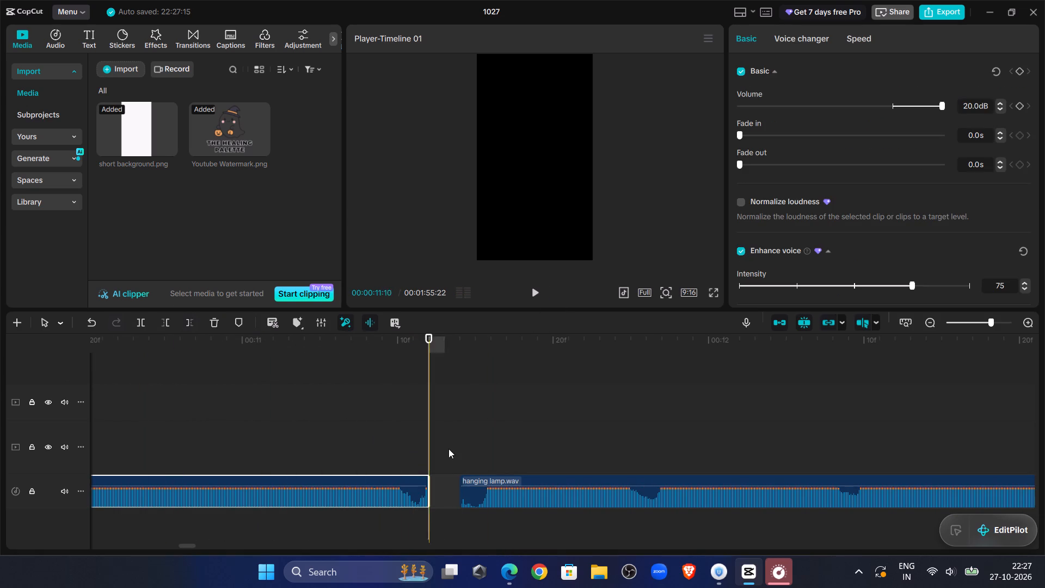
click(471, 485)
drag(482, 479, 450, 486)
Listen on from about 00:00:08:05, cut the voiceover's section from 00:00:14:17 to 00:00:14:26, and pull the following clip back against the join.
click(262, 383)
drag(262, 383, 39, 388)
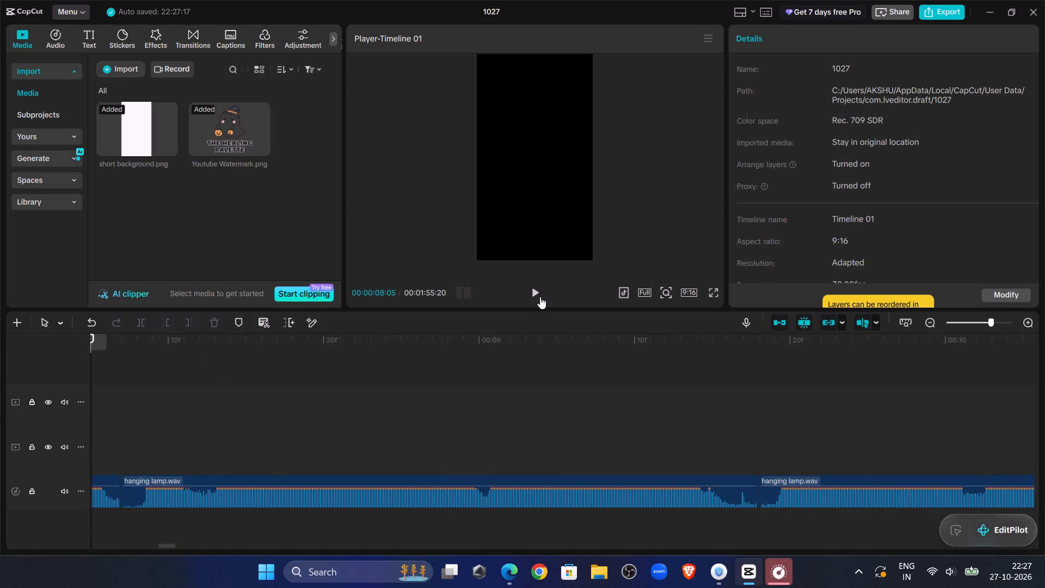
click(533, 293)
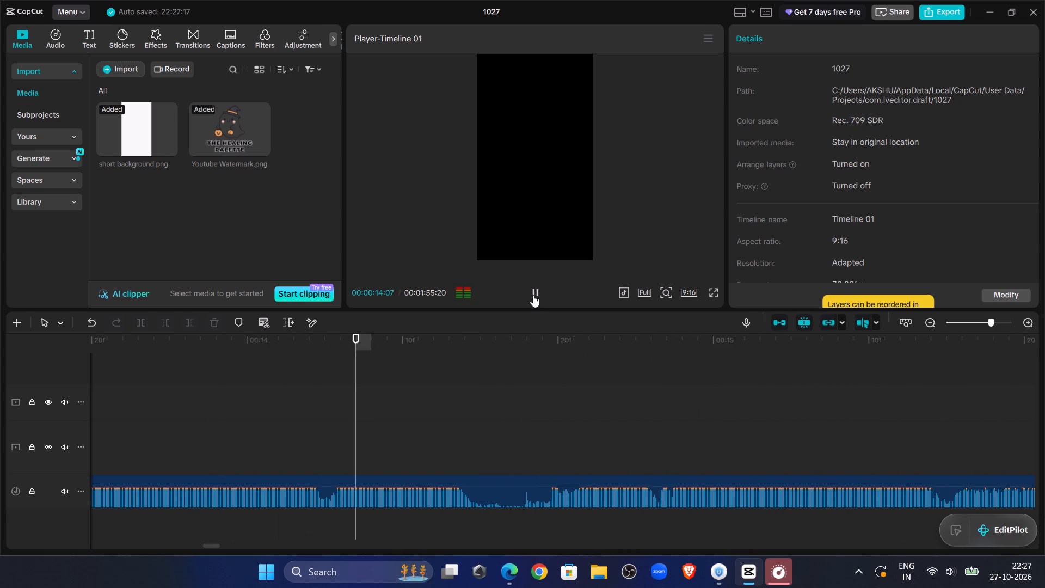
click(533, 295)
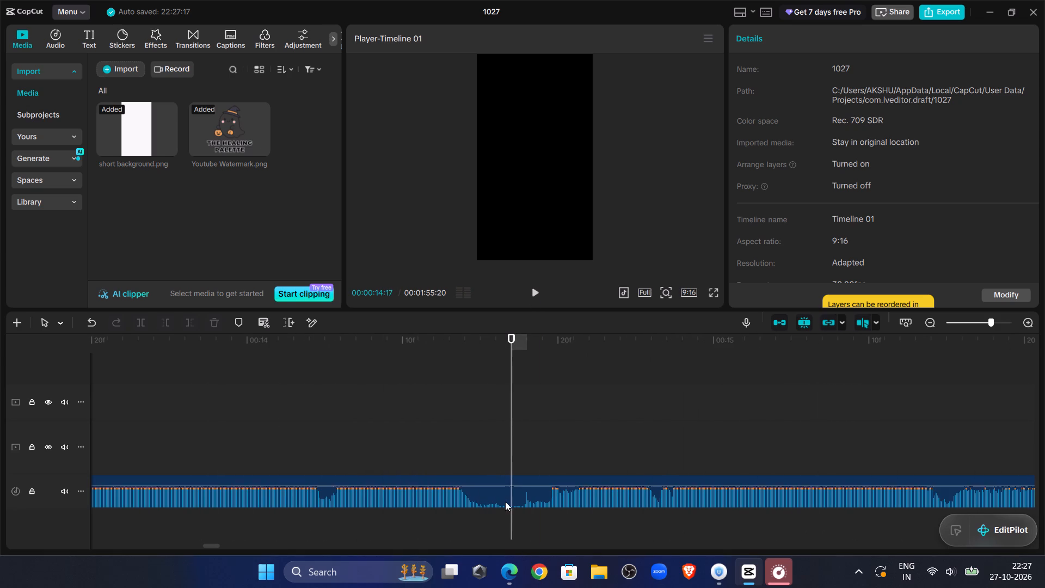
double_click(533, 297)
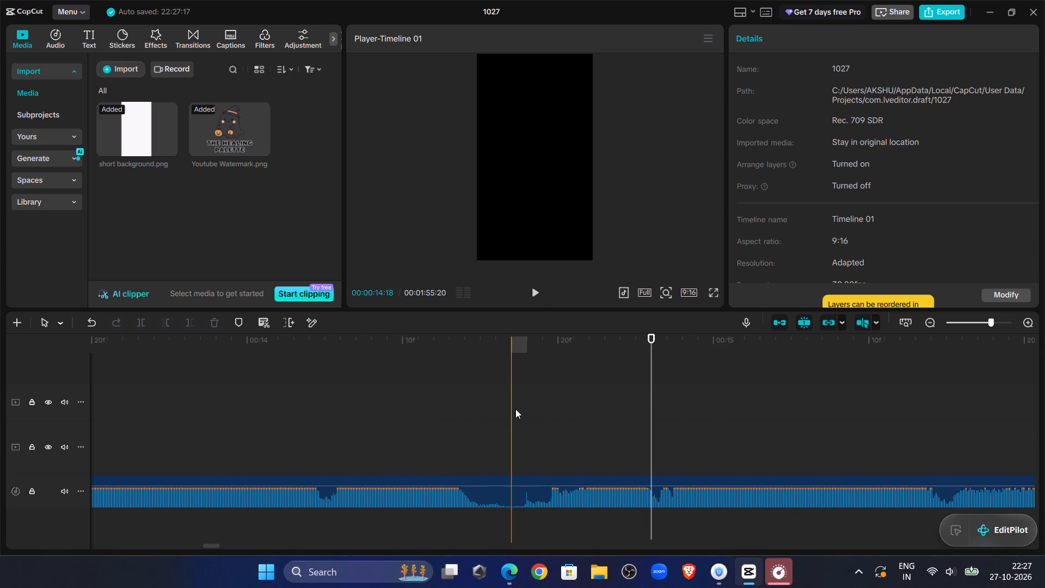
click(511, 407)
click(515, 497)
click(143, 322)
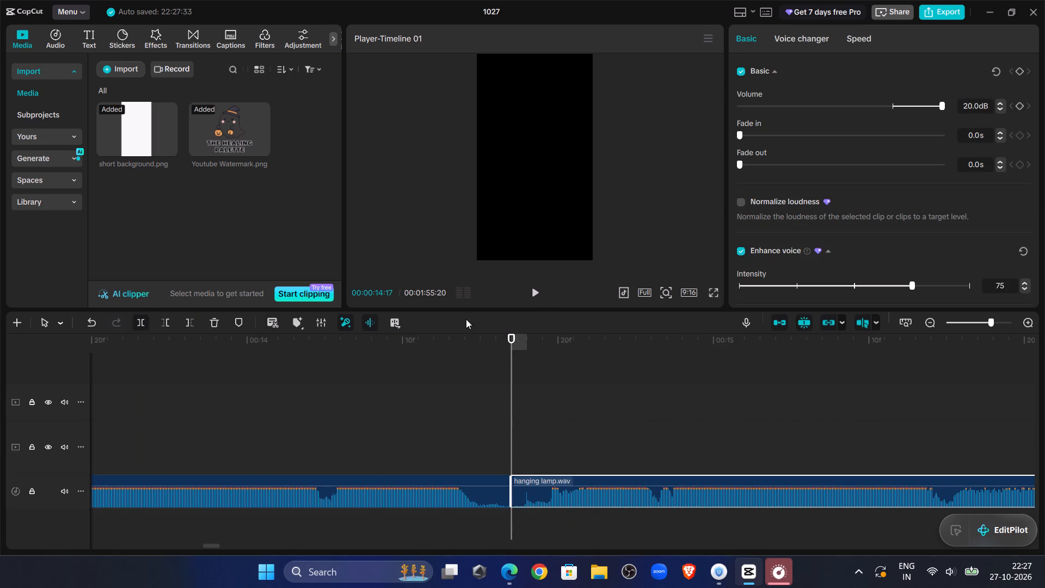
double_click(533, 301)
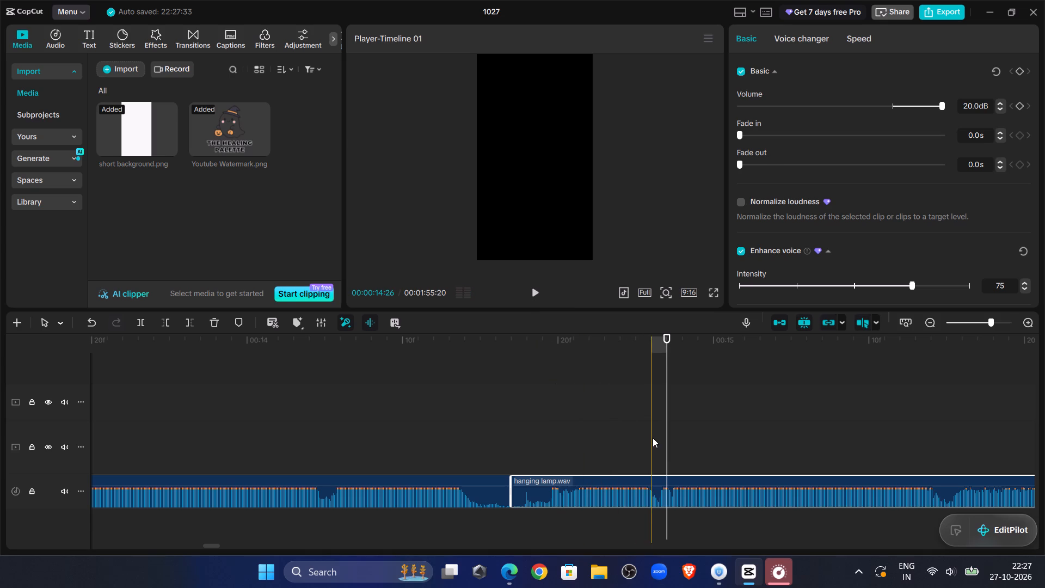
click(653, 438)
click(663, 504)
click(162, 329)
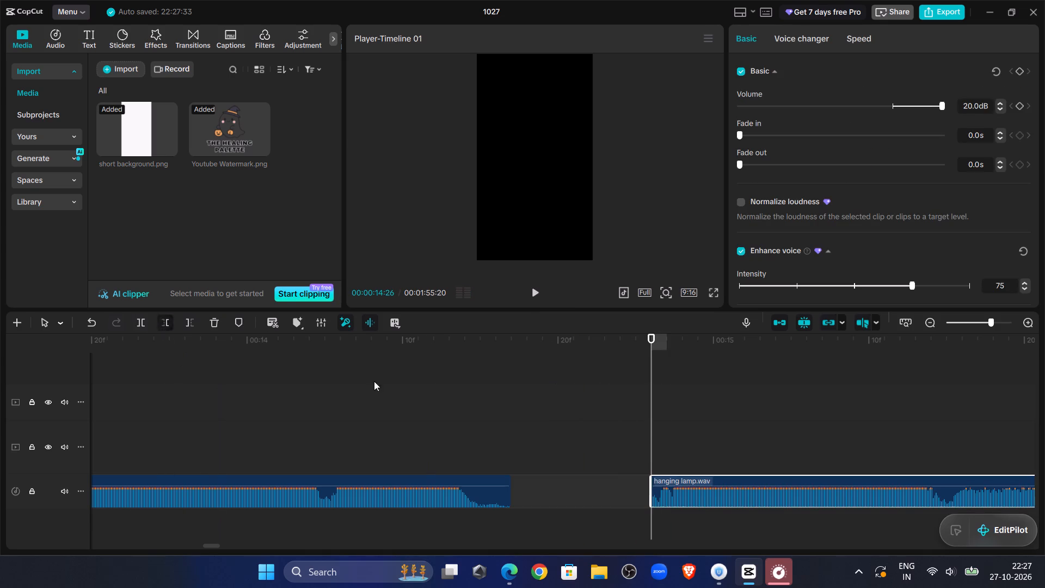
drag(686, 481, 548, 493)
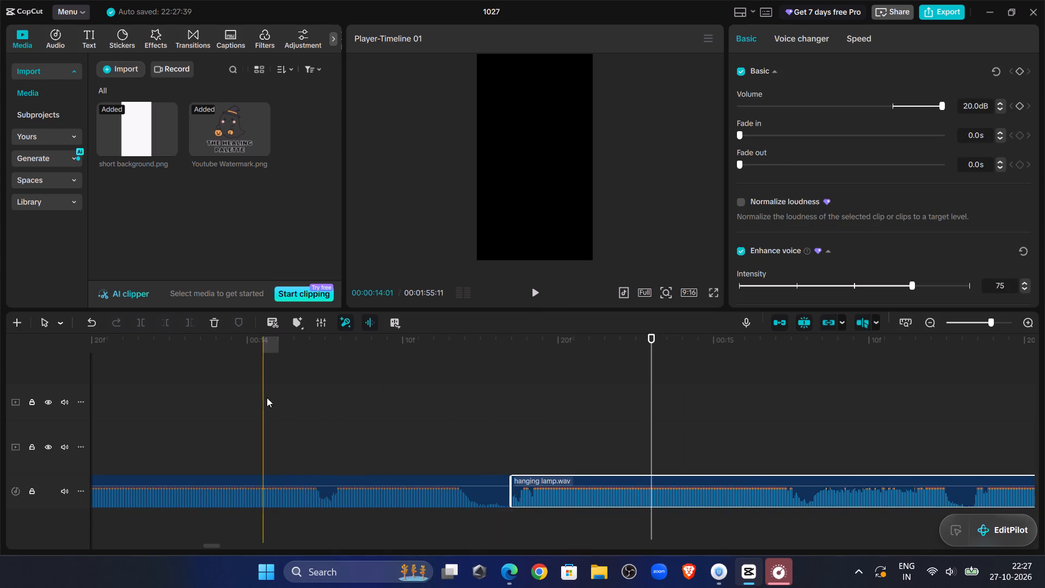
Replay across the new join, trim the end of the clip before it at 00:00:14:16, and pull the following clip back against it.
drag(214, 397, 220, 394)
click(164, 382)
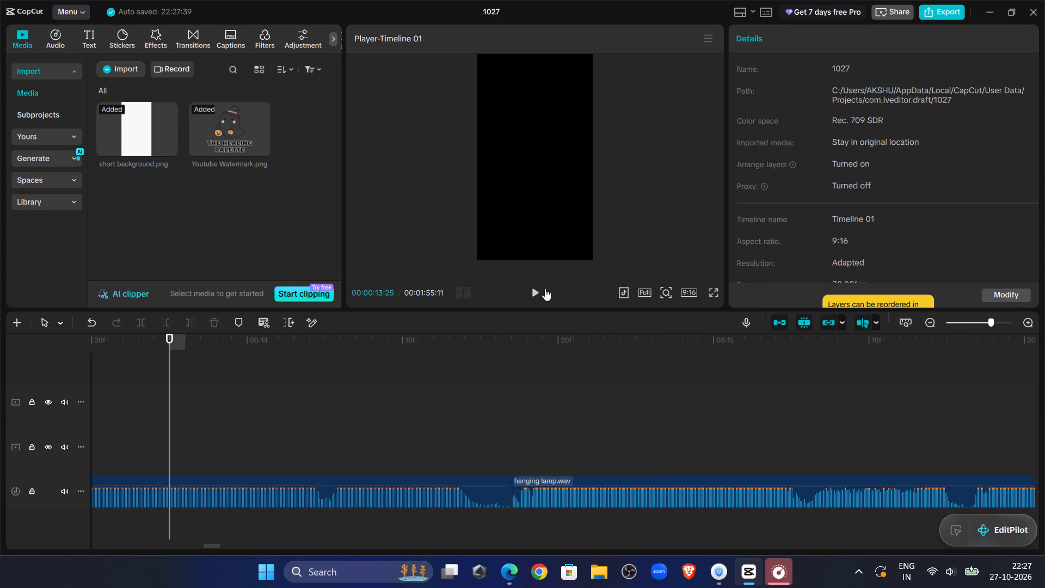
click(545, 289)
click(536, 295)
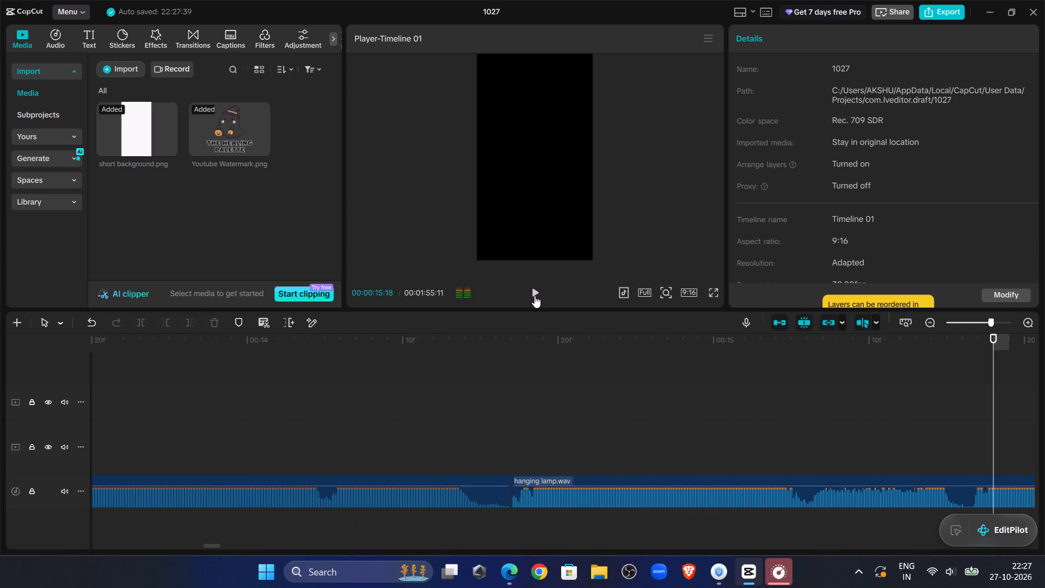
click(489, 373)
click(469, 501)
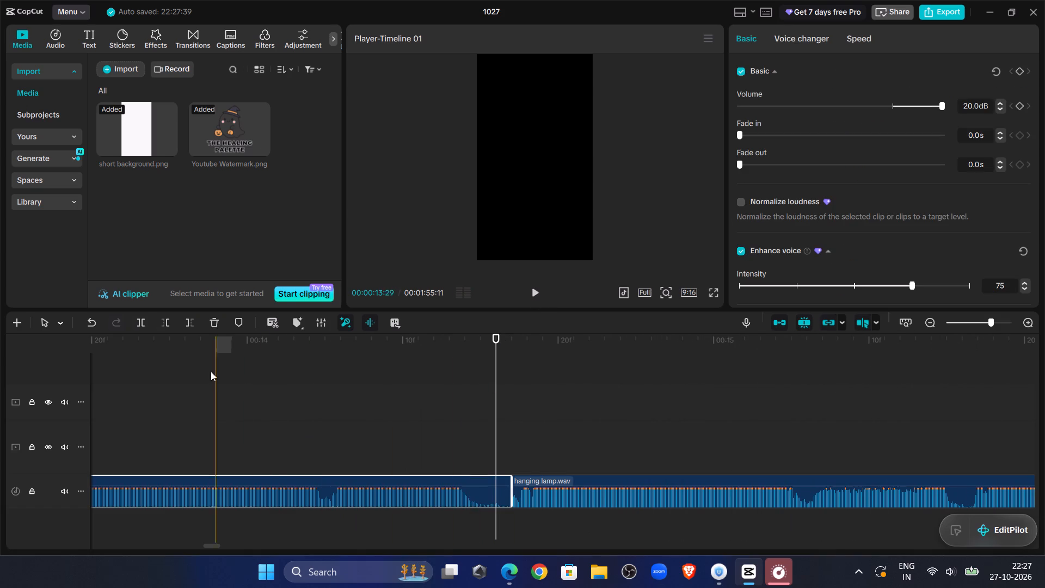
click(193, 326)
click(524, 481)
drag(539, 481, 523, 488)
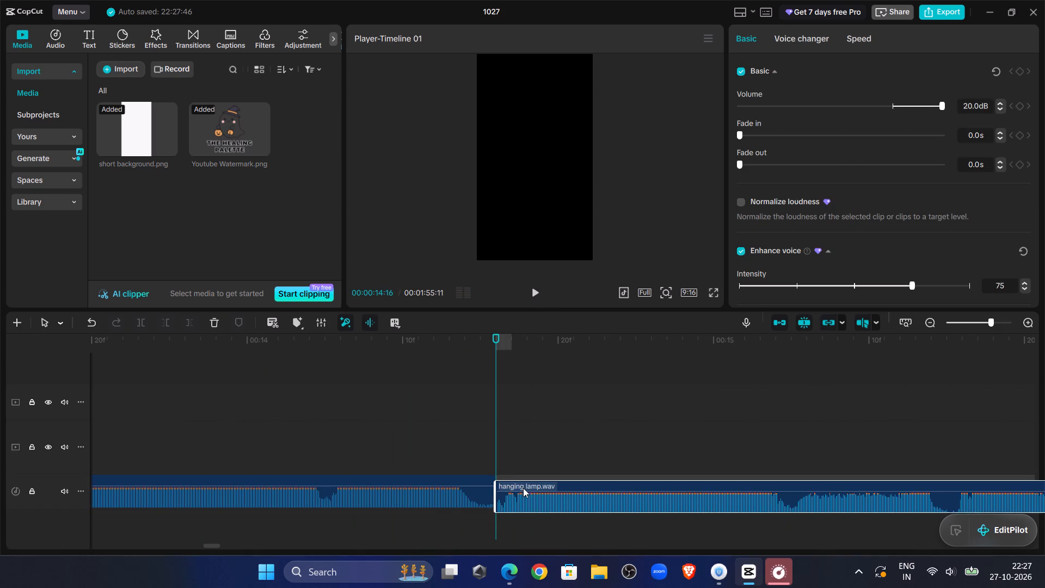
drag(523, 488, 522, 488)
Replay the voiceover across the join at 00:00:14:16 to check the cut.
click(133, 401)
click(121, 391)
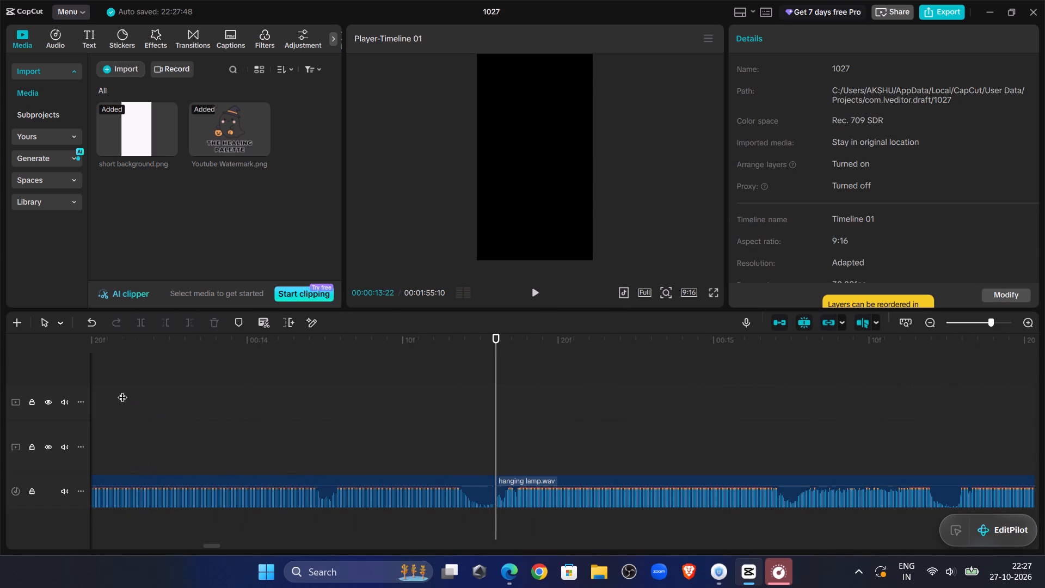
click(533, 301)
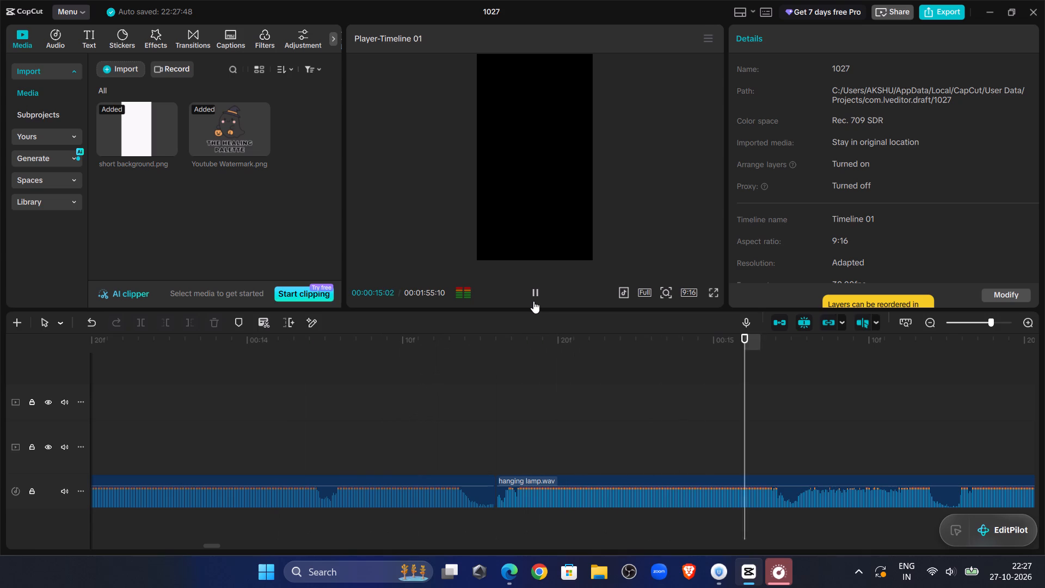
click(533, 301)
click(158, 418)
drag(158, 417, 321, 465)
click(533, 299)
click(533, 299)
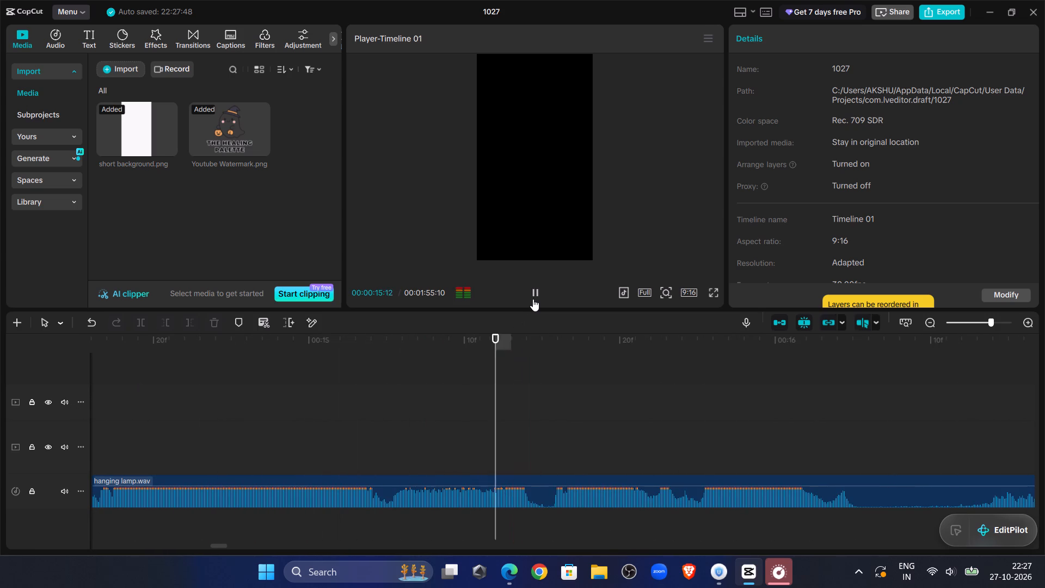
Play on past the join, trim off the last voiceover clip's part before 00:00:17:05, and move it back against the preceding clip.
click(970, 323)
click(536, 297)
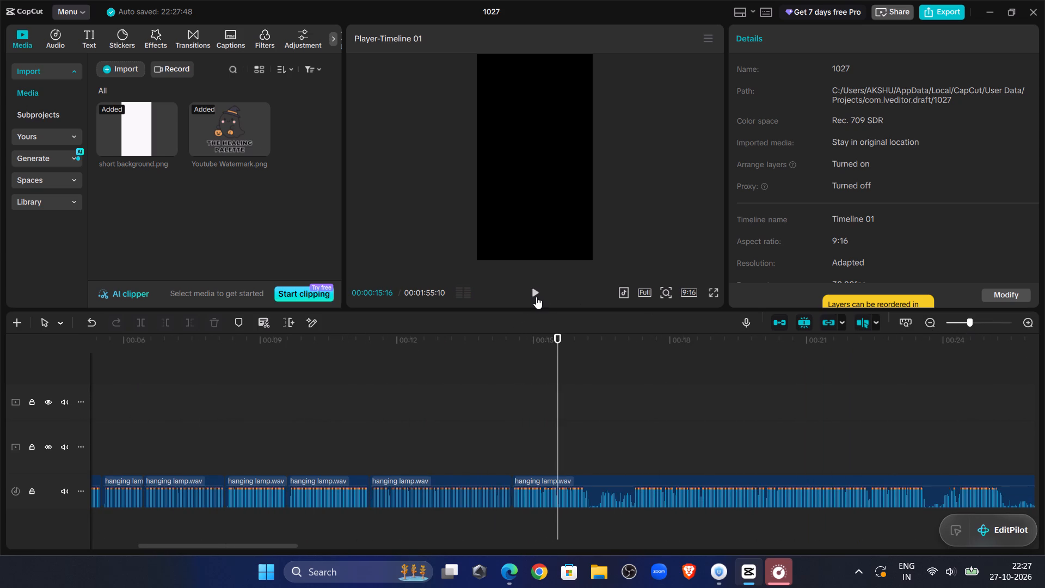
click(536, 296)
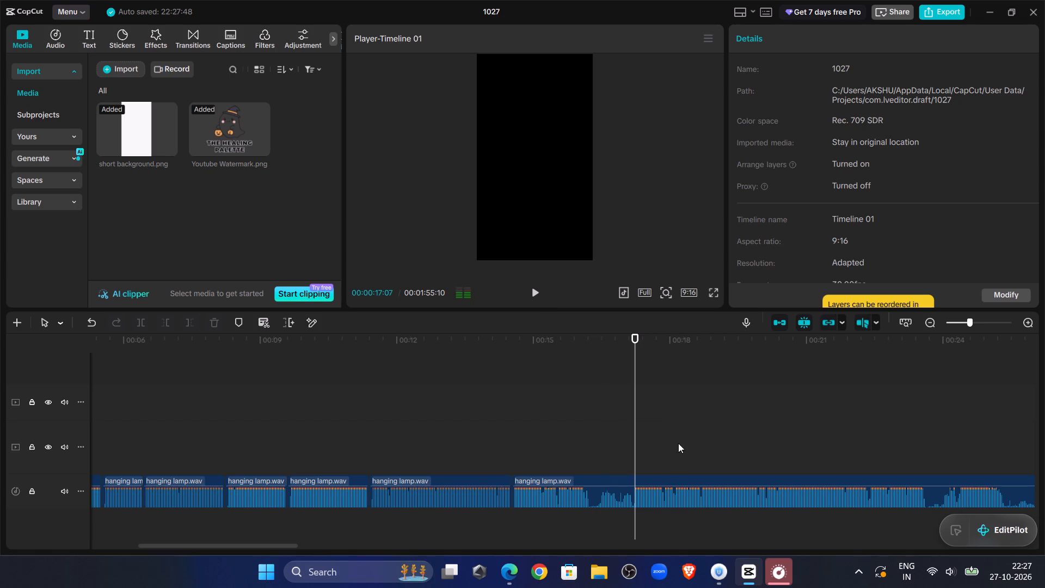
click(634, 412)
click(641, 497)
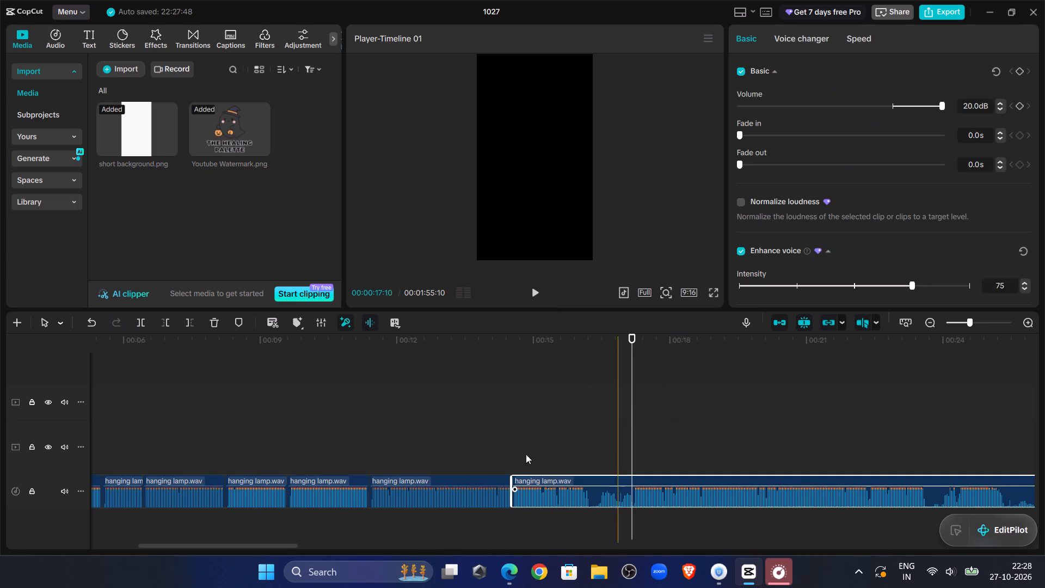
click(165, 332)
click(164, 328)
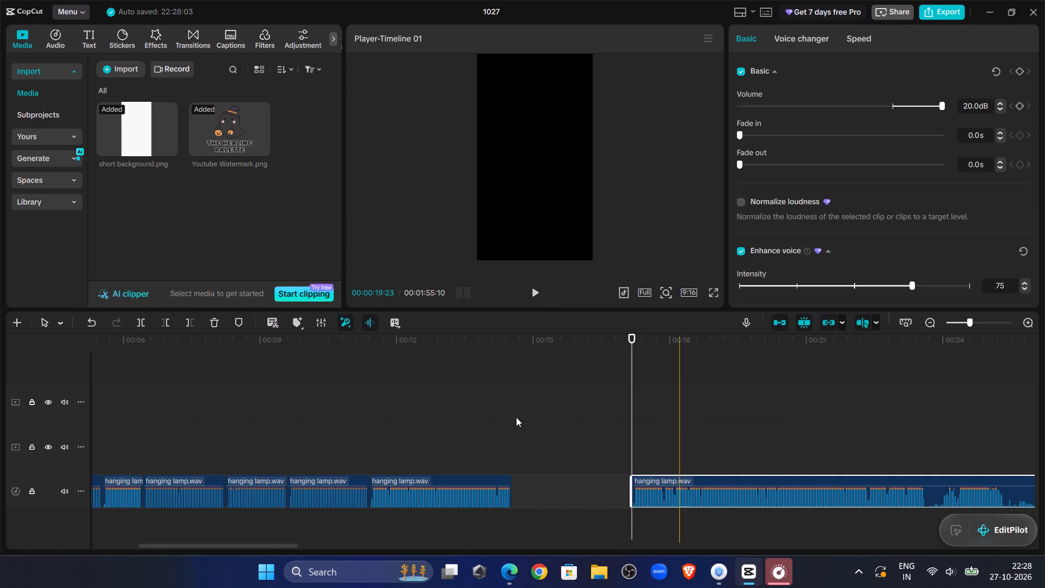
drag(676, 480, 550, 498)
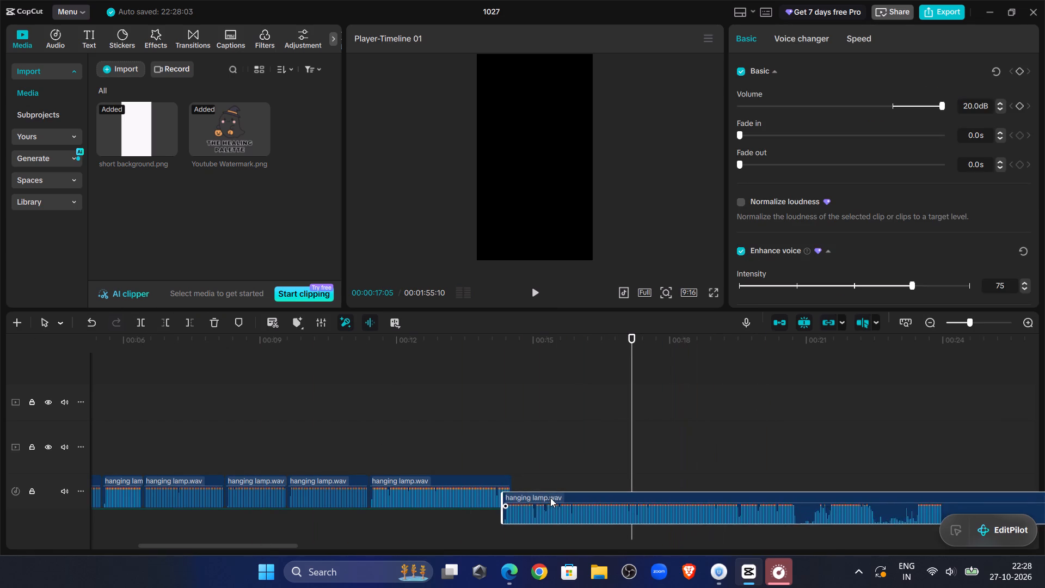
drag(550, 498, 554, 497)
Replay across the join, cut the voiceover's section from 00:00:15:07 to 00:00:15:13, and close the gap with the following clip.
click(478, 393)
click(536, 291)
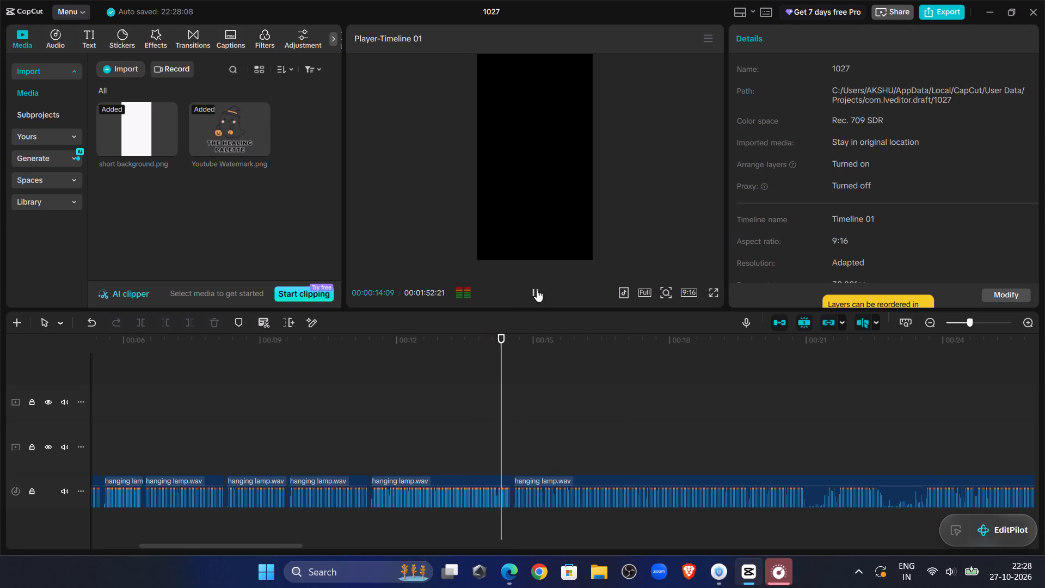
click(532, 293)
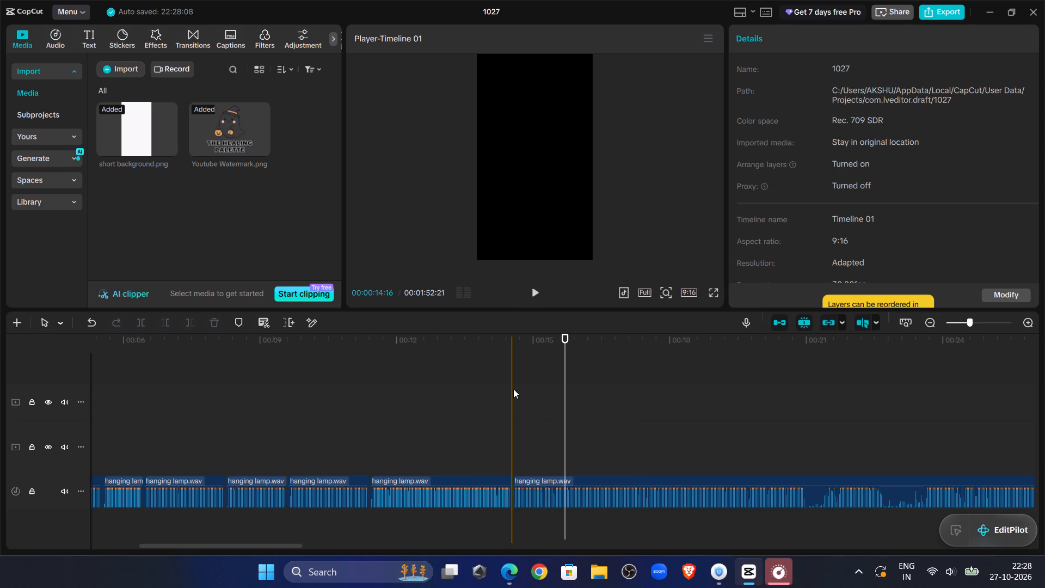
click(513, 389)
click(984, 325)
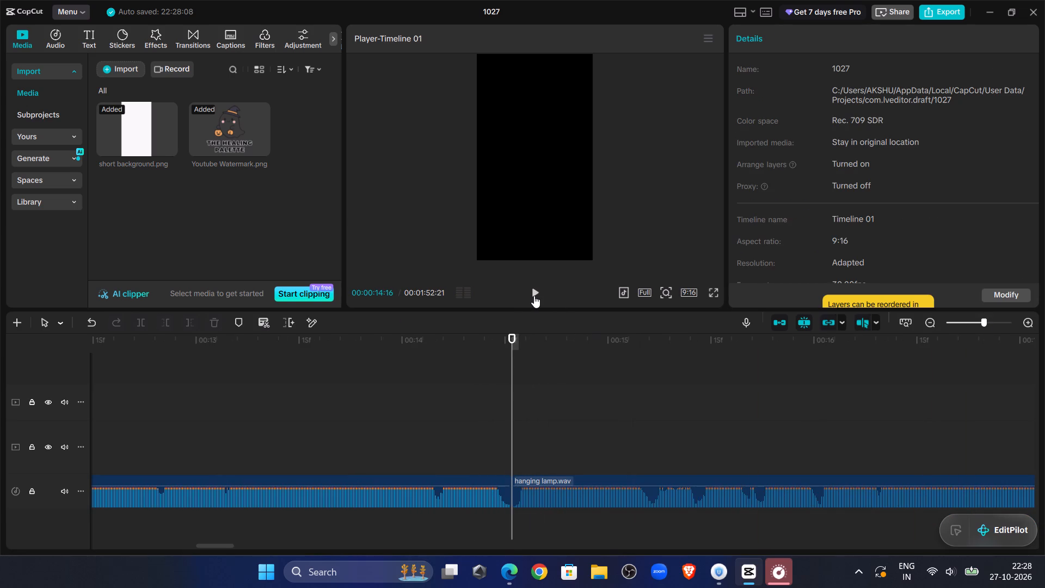
click(534, 296)
click(534, 296)
double_click(534, 296)
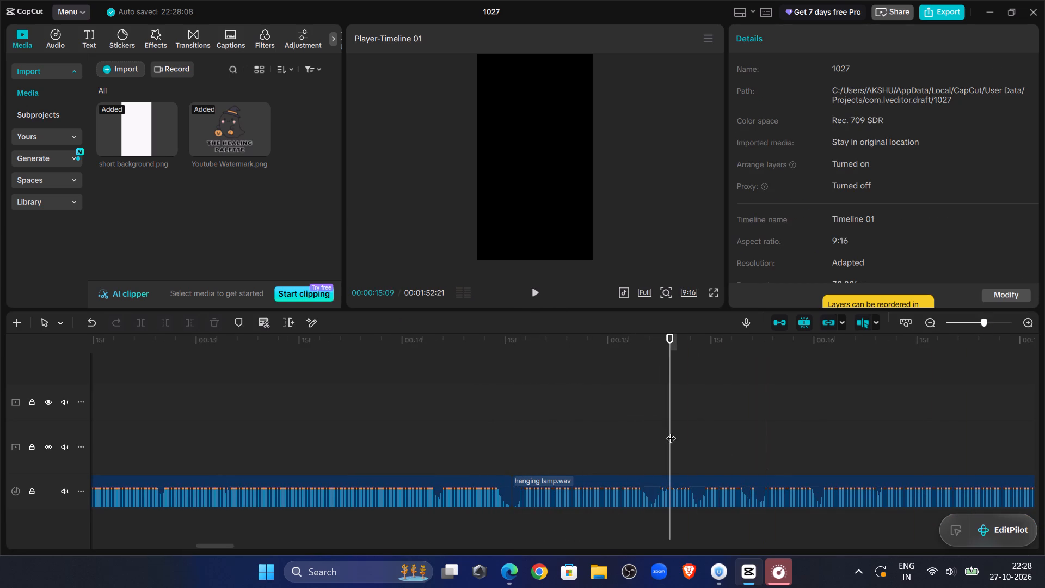
click(657, 427)
click(640, 505)
click(142, 324)
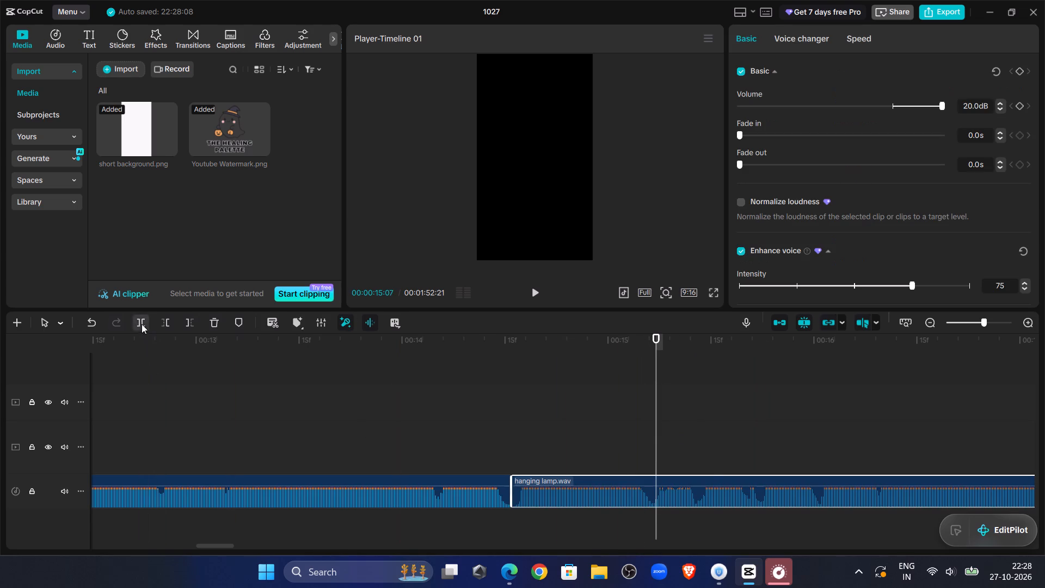
double_click(539, 291)
click(169, 322)
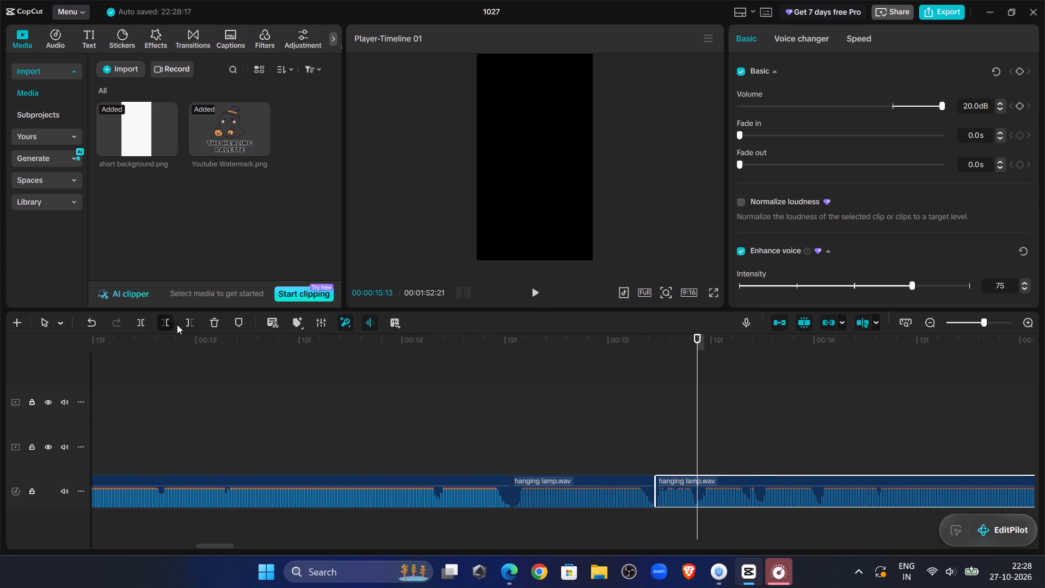
drag(723, 480, 684, 485)
Listen on past the join, cut the voiceover's section from 00:00:17:03 to about 00:00:17:08, and move the last clip back against the preceding one.
click(543, 398)
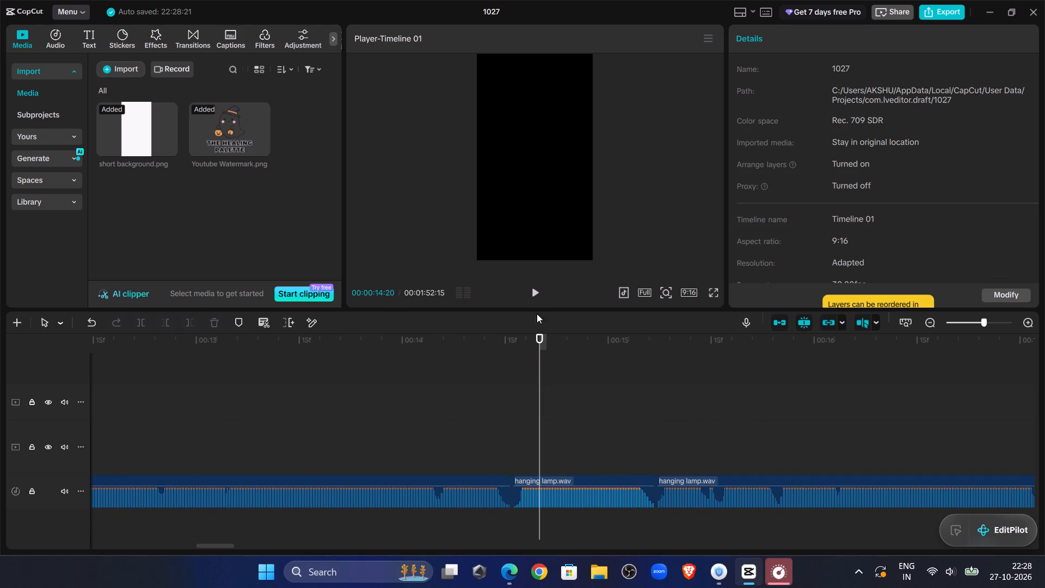
click(527, 290)
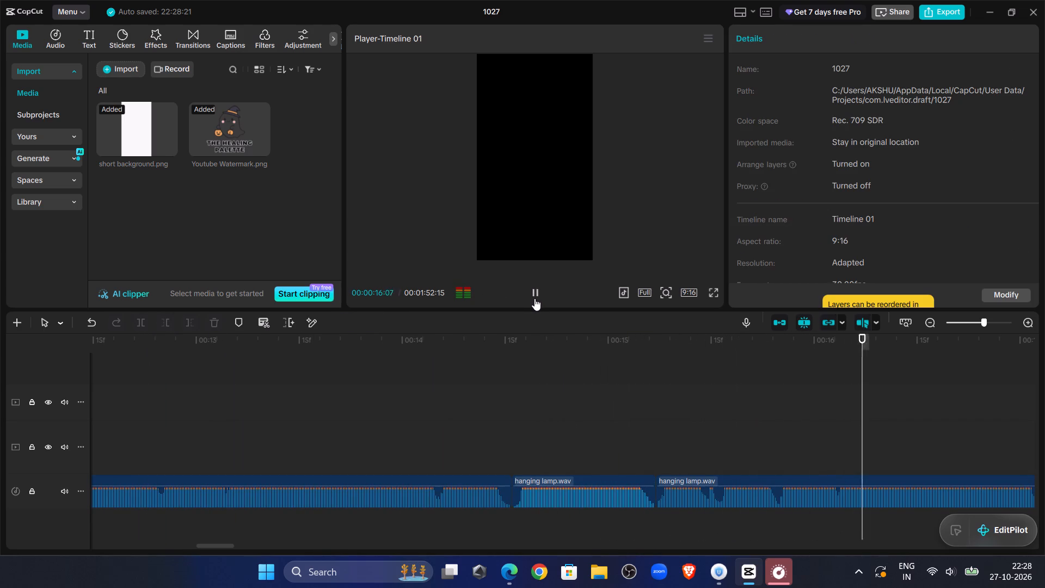
click(534, 299)
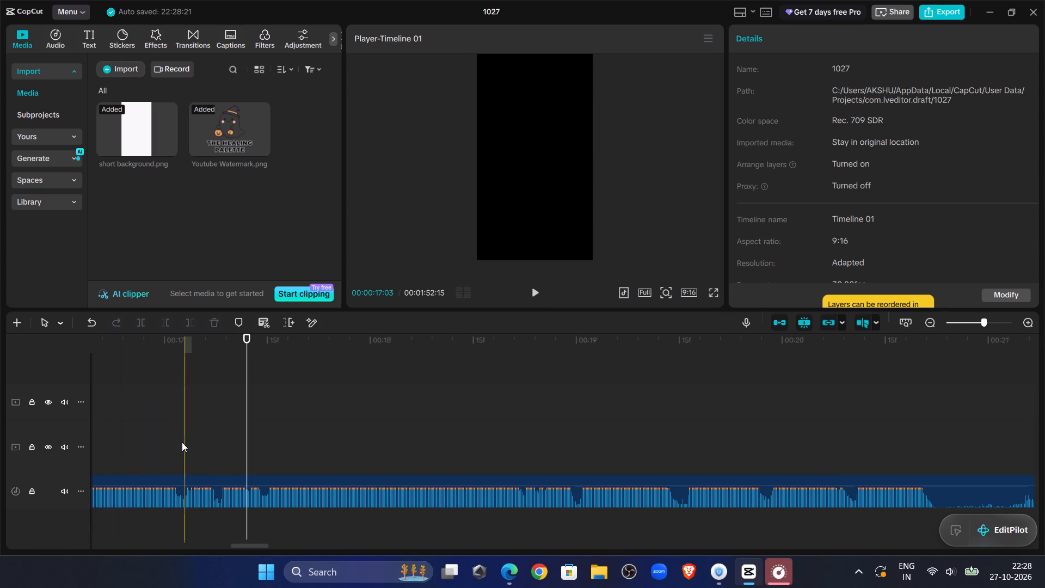
click(185, 445)
click(199, 500)
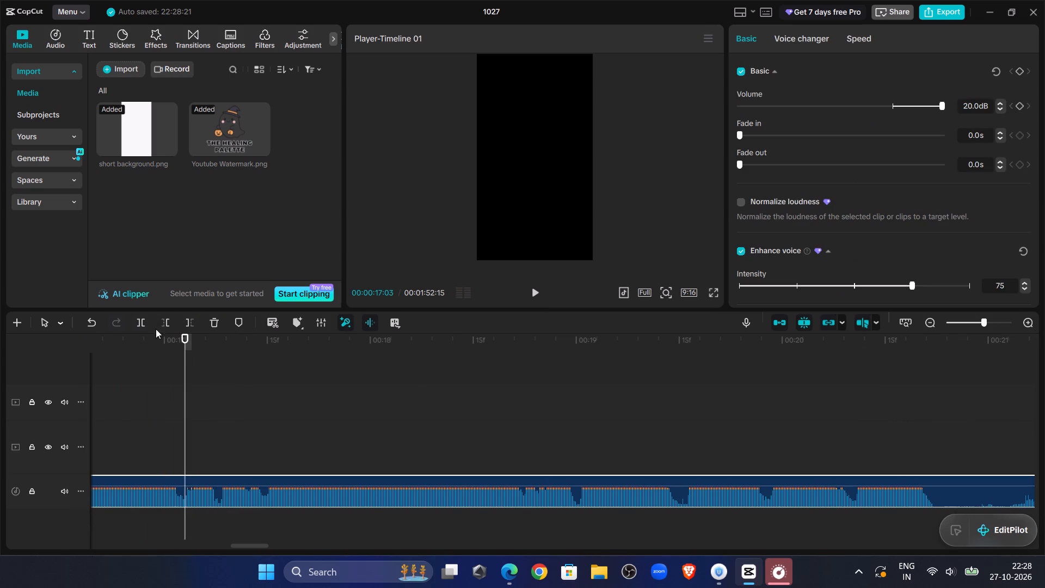
click(144, 324)
double_click(542, 293)
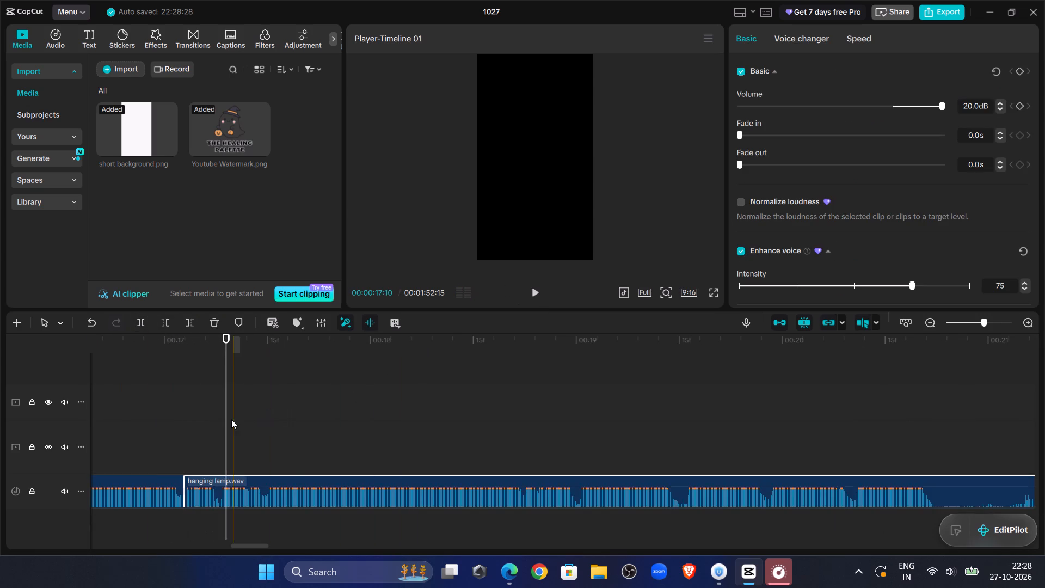
click(218, 420)
click(228, 500)
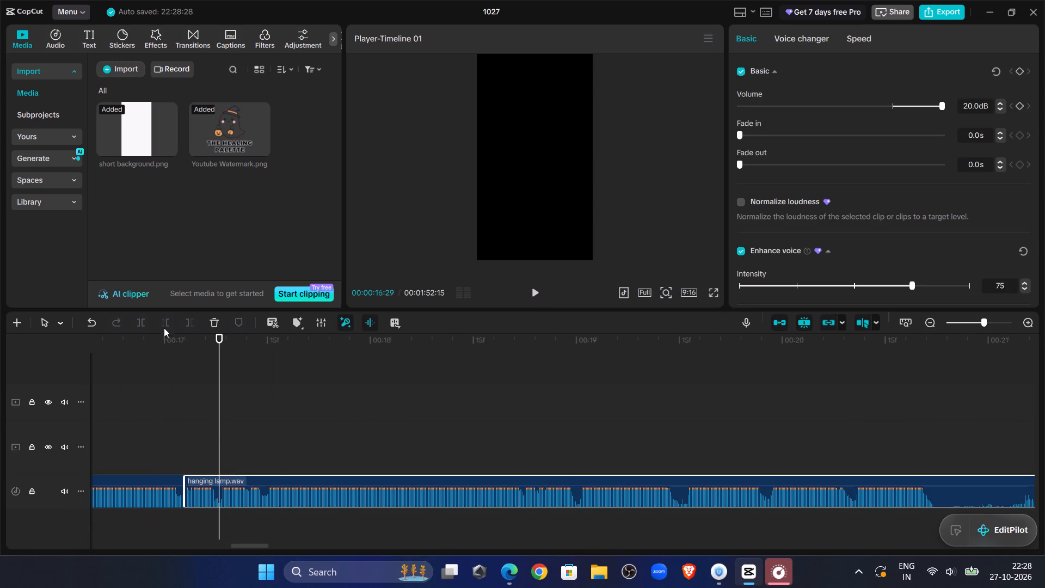
click(167, 326)
drag(236, 482, 203, 486)
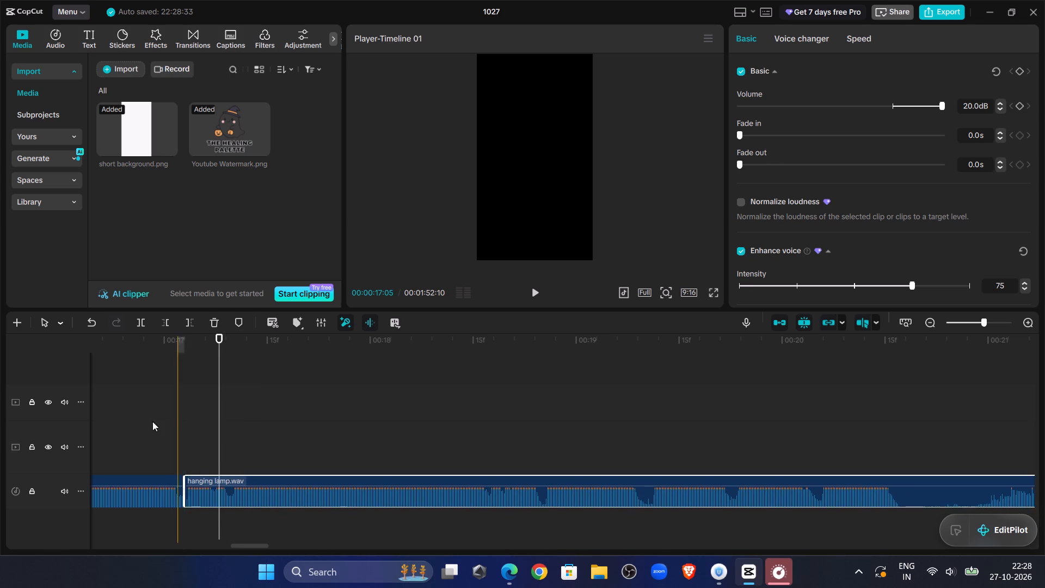
Replay the voiceover across the join near 00:00:17:03 to check the cut.
click(130, 387)
click(534, 298)
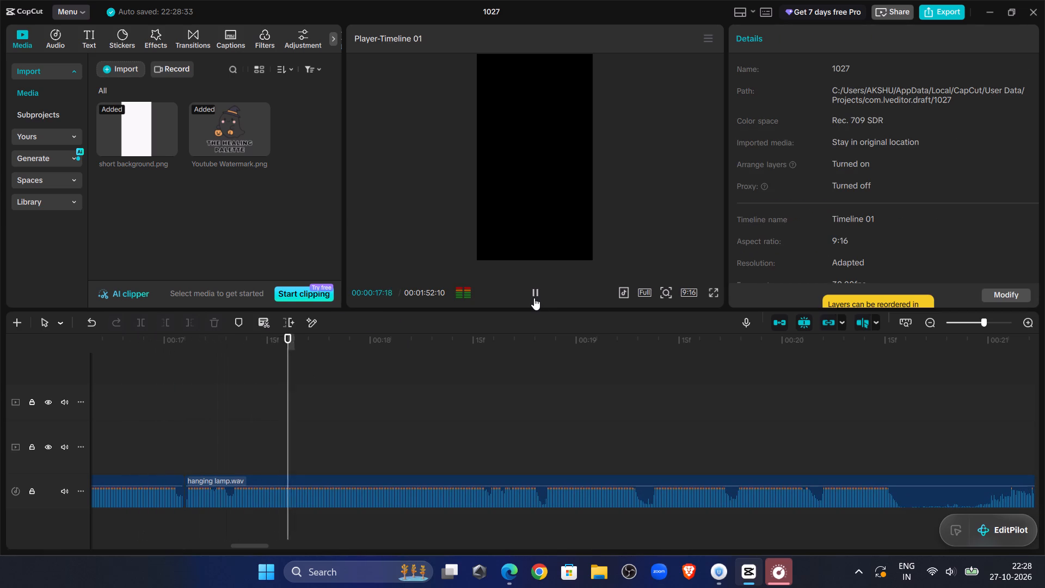
click(534, 298)
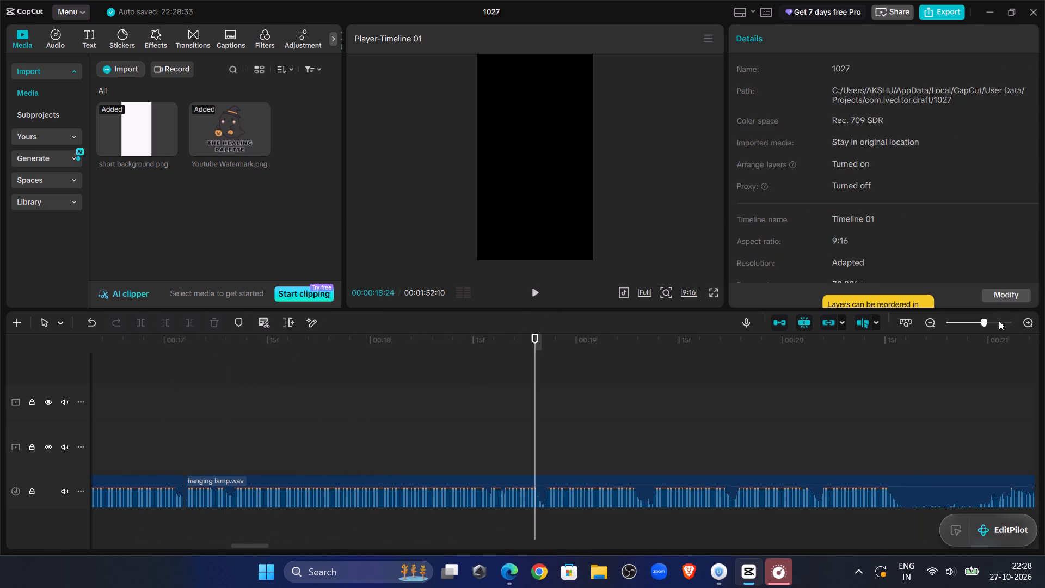
Locate the next unwanted part, cut the voiceover's section from 00:00:18:20 to 00:00:18:25, and move the last clip back against the preceding one.
click(999, 321)
click(370, 390)
click(526, 297)
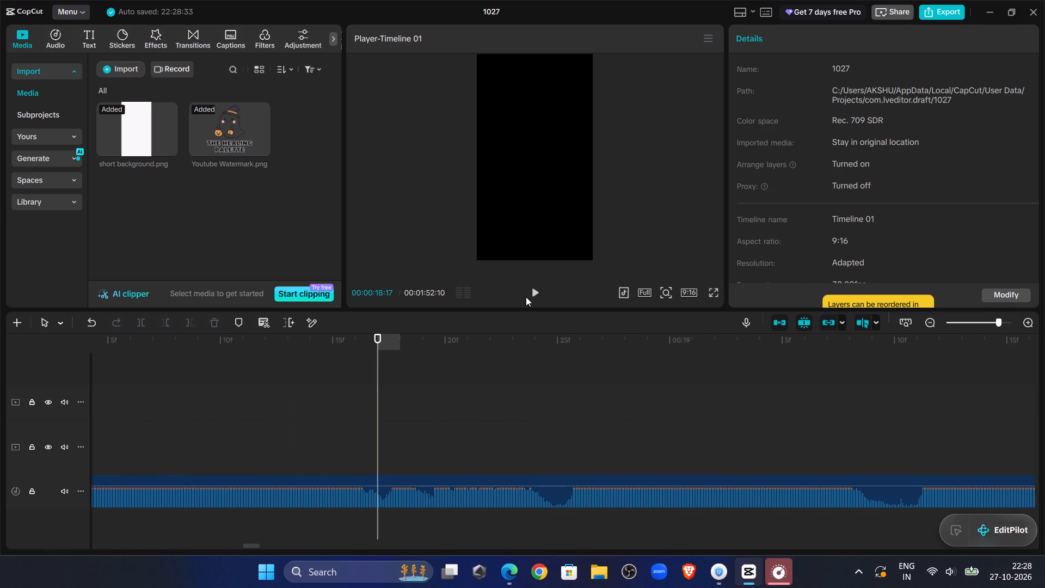
double_click(532, 293)
click(159, 397)
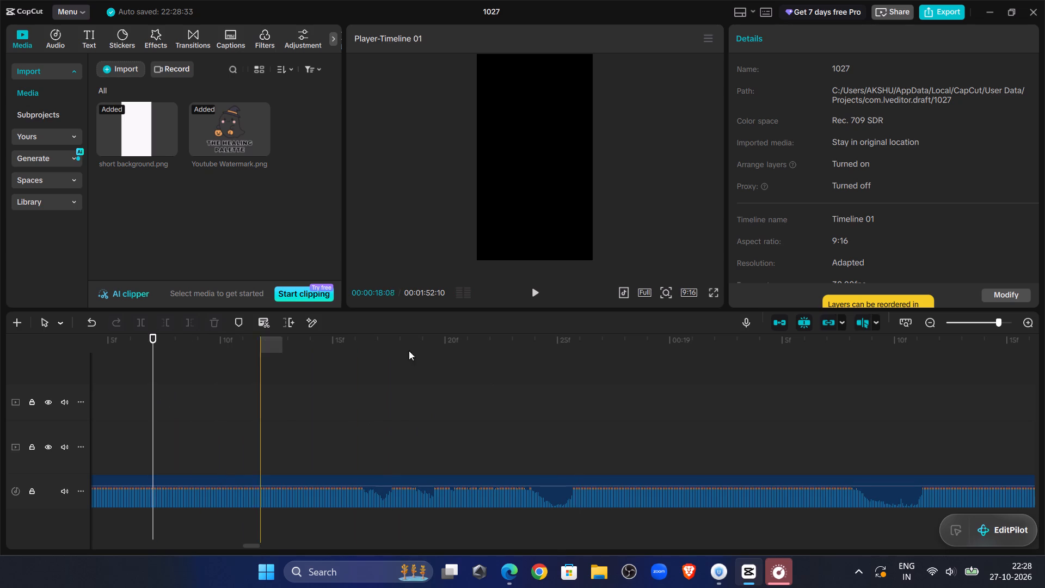
click(539, 291)
click(539, 291)
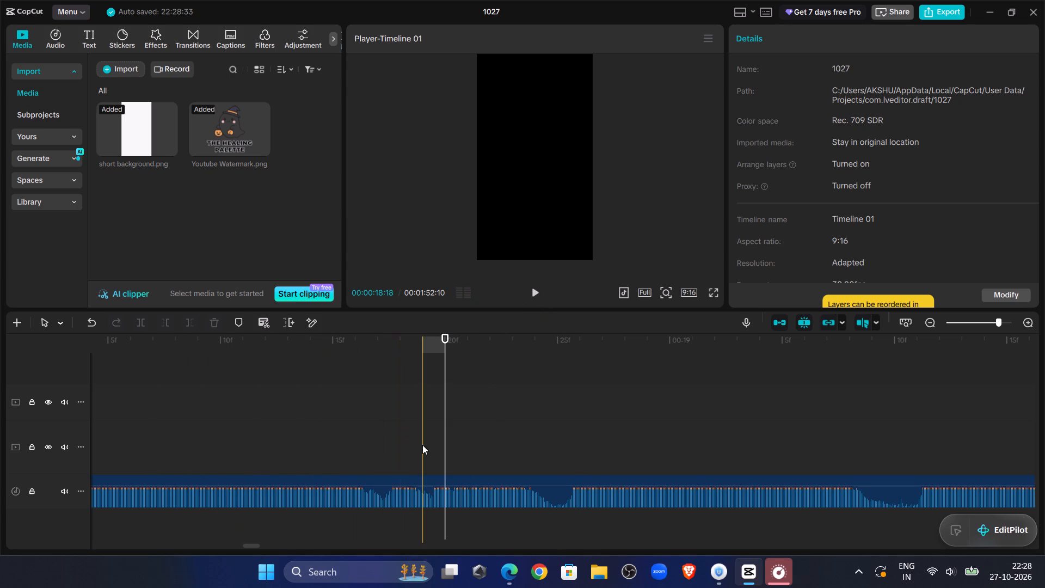
click(429, 487)
click(144, 317)
double_click(536, 293)
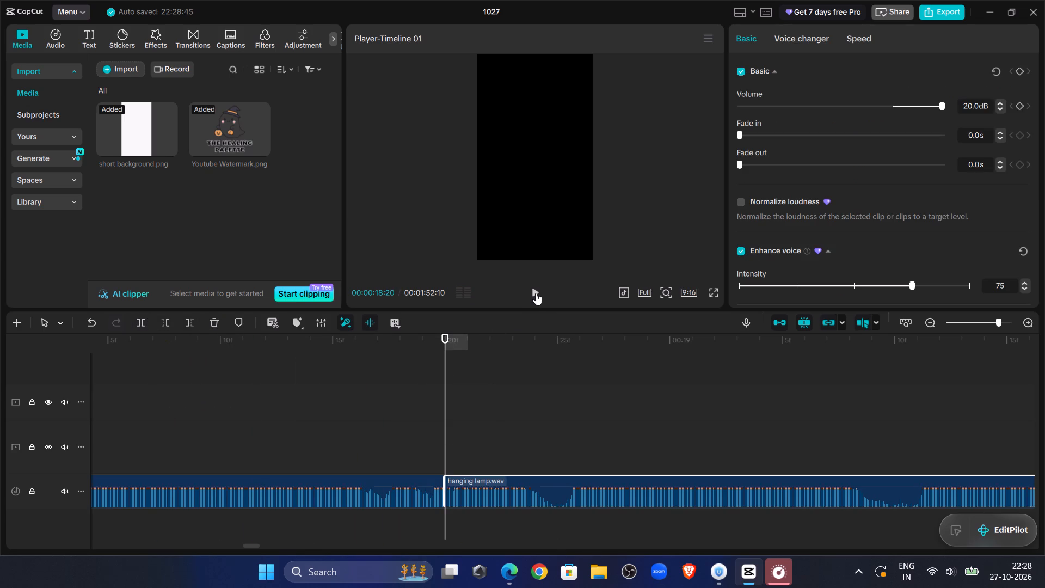
click(558, 419)
click(558, 486)
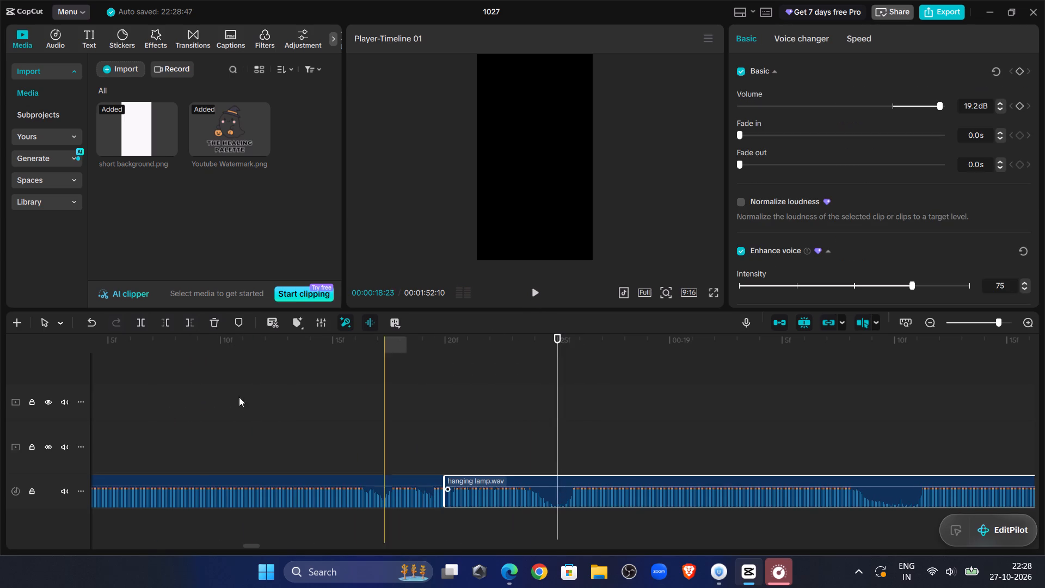
click(167, 320)
drag(580, 481, 490, 495)
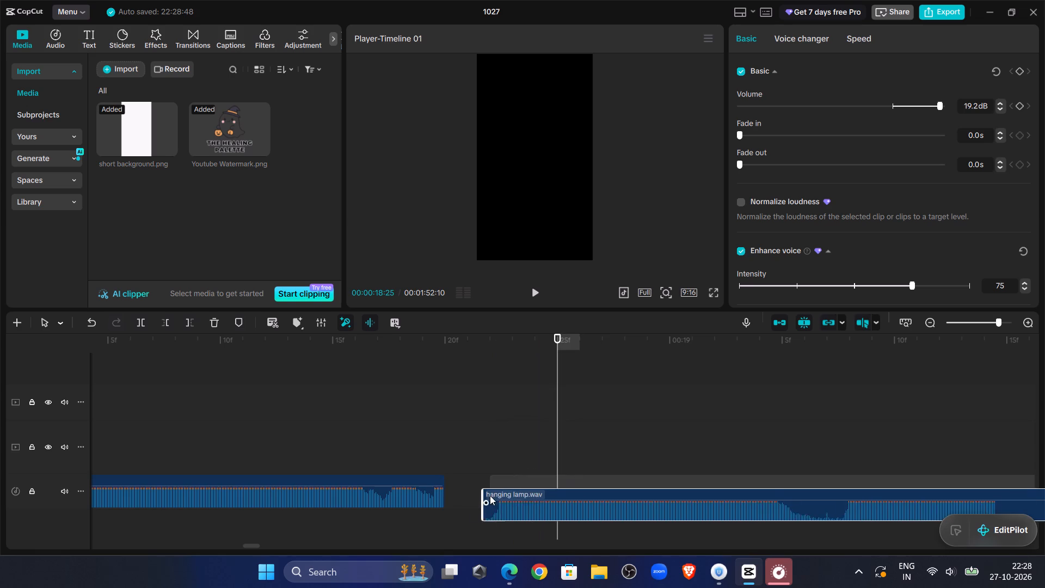
drag(490, 495, 466, 494)
Play the voiceover from 00:00:18:05 across the join, and split it at 00:00:20:12 where the quiet stretch begins.
click(114, 366)
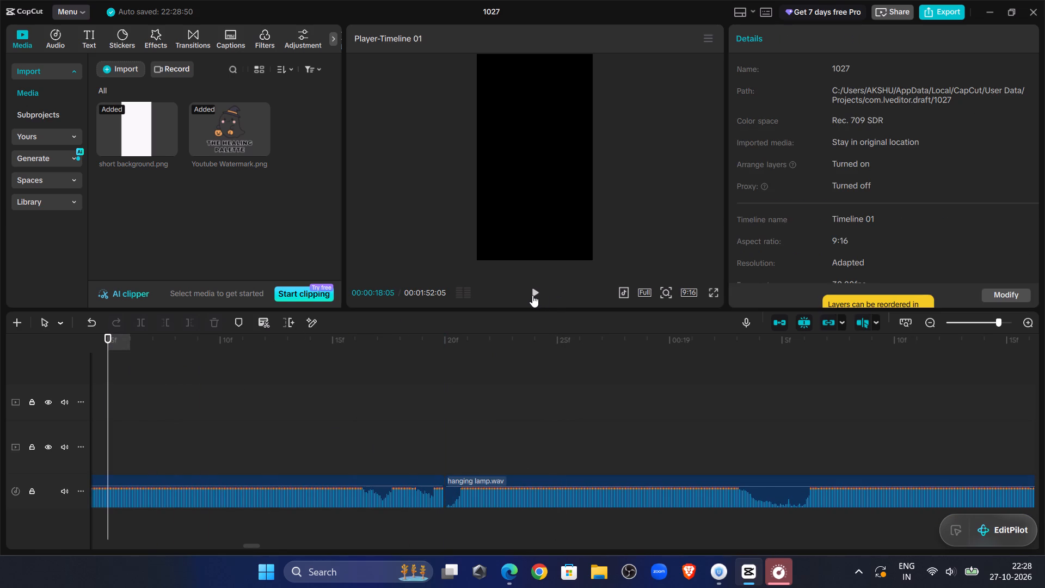
click(532, 295)
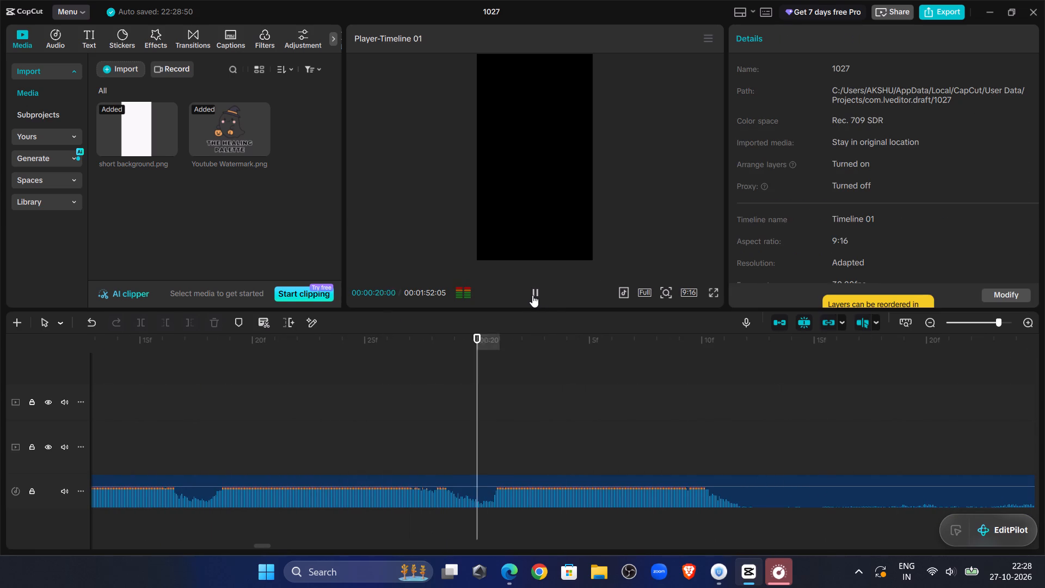
click(532, 295)
click(752, 430)
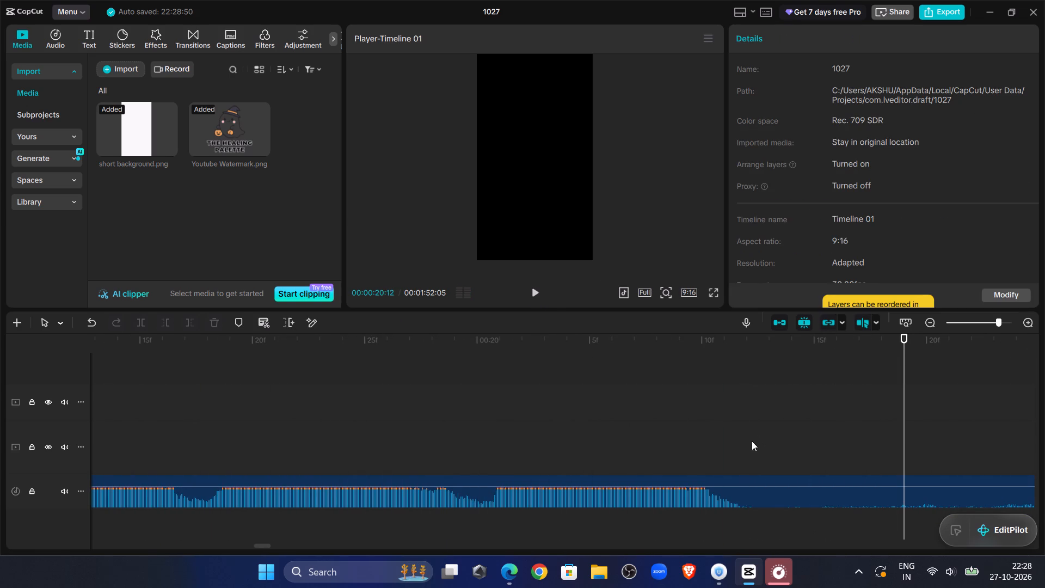
click(742, 491)
click(138, 320)
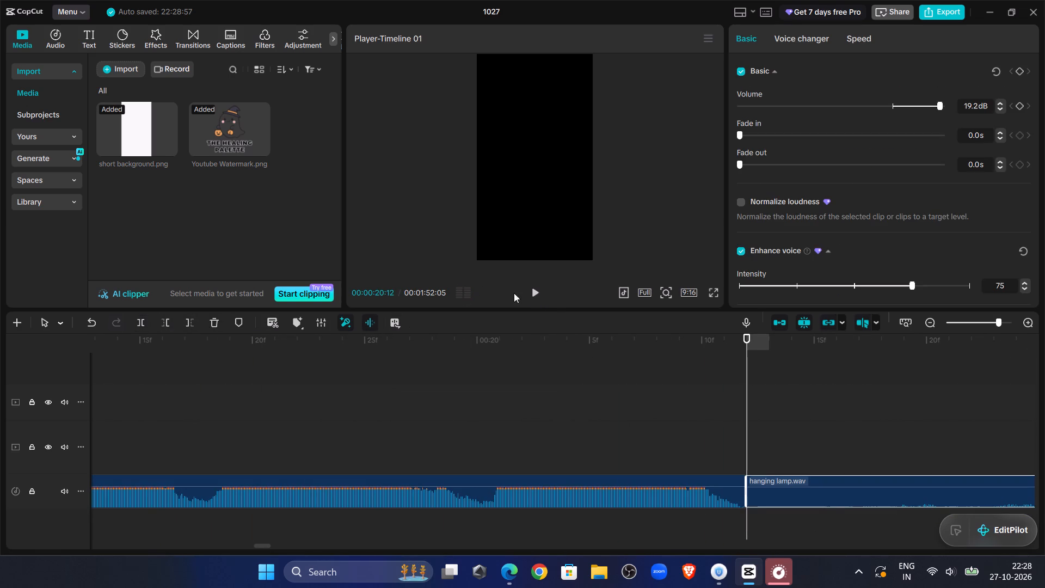
Listen on through the voiceover, trim off the last clip's part before 00:00:38:16, and move it back to the clip ending at 00:00:20:12.
click(524, 295)
click(544, 295)
click(978, 327)
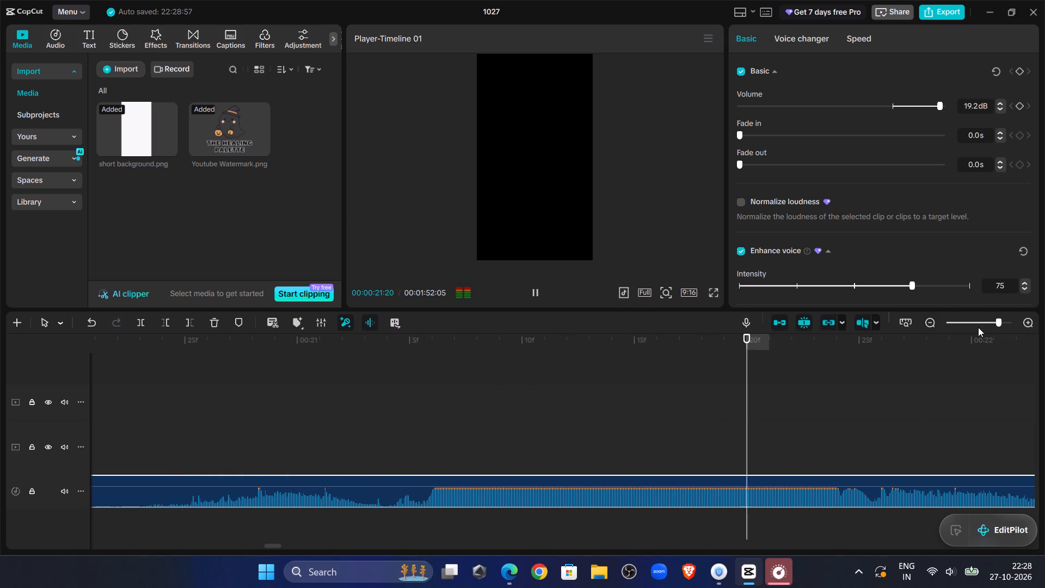
click(976, 326)
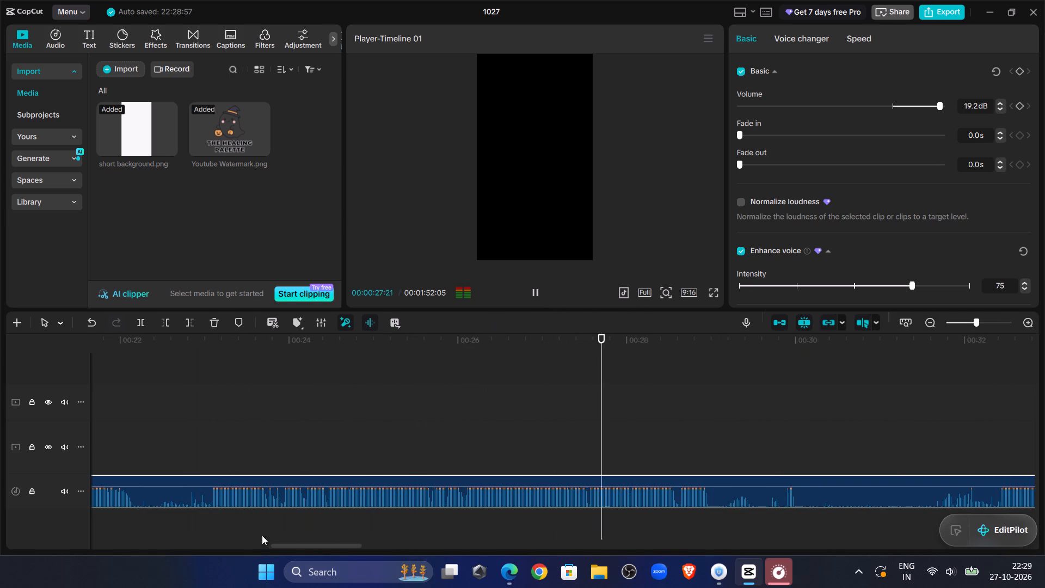
drag(311, 547, 364, 549)
click(435, 386)
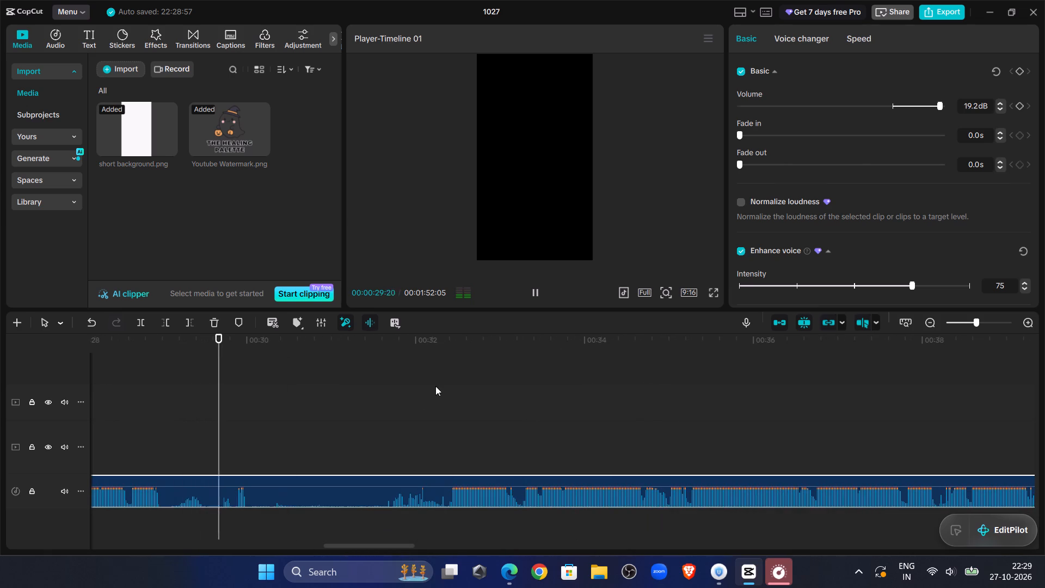
click(533, 296)
drag(384, 546, 388, 546)
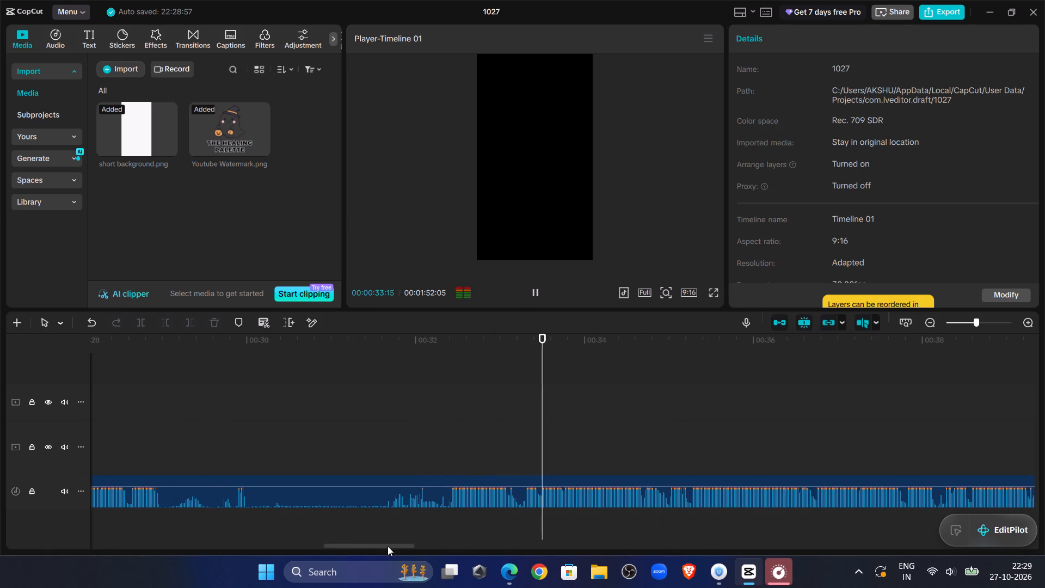
drag(388, 546, 432, 554)
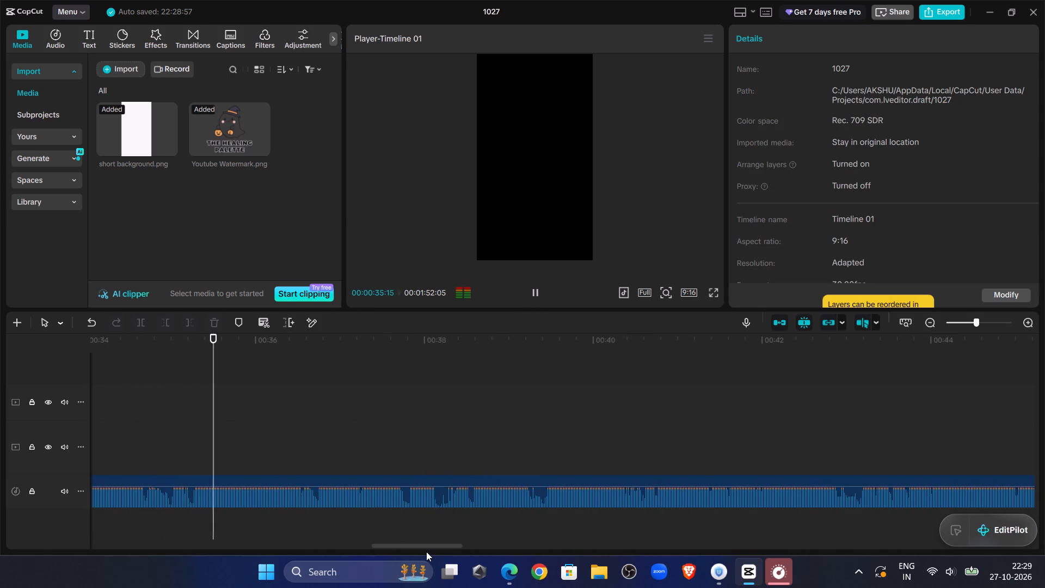
click(534, 294)
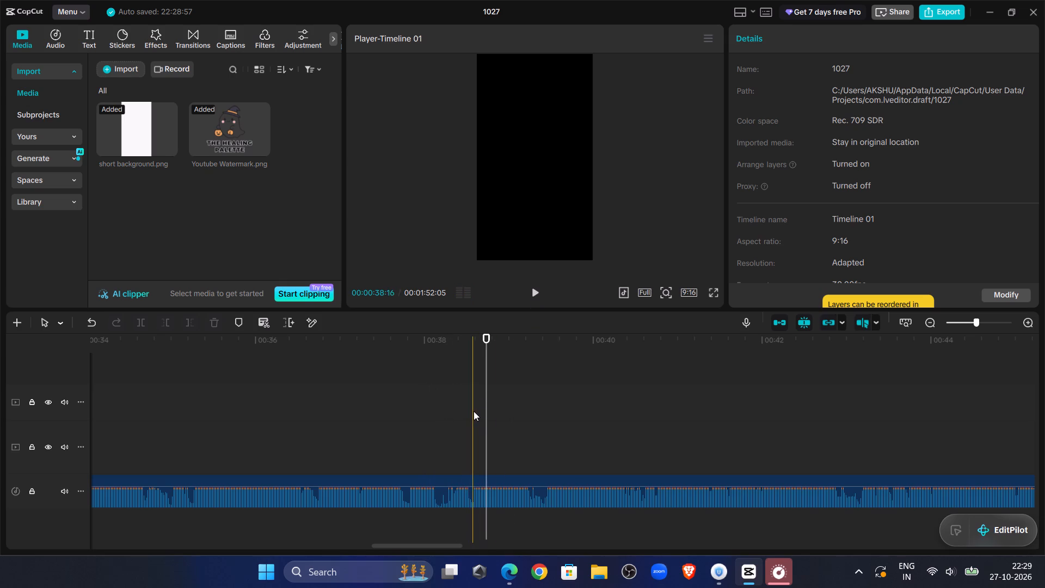
click(469, 409)
click(443, 500)
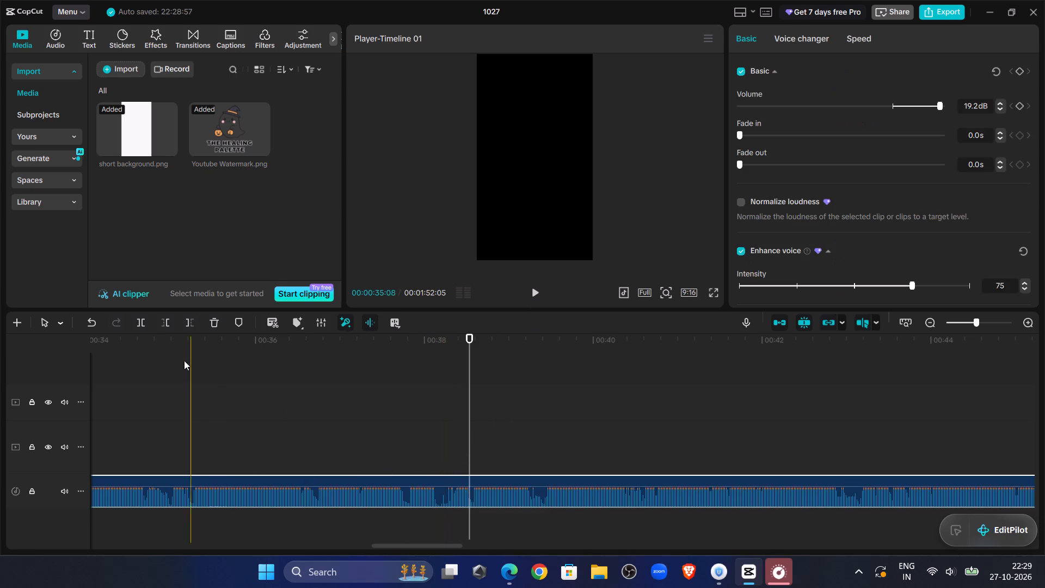
click(170, 326)
drag(717, 481, 0, 525)
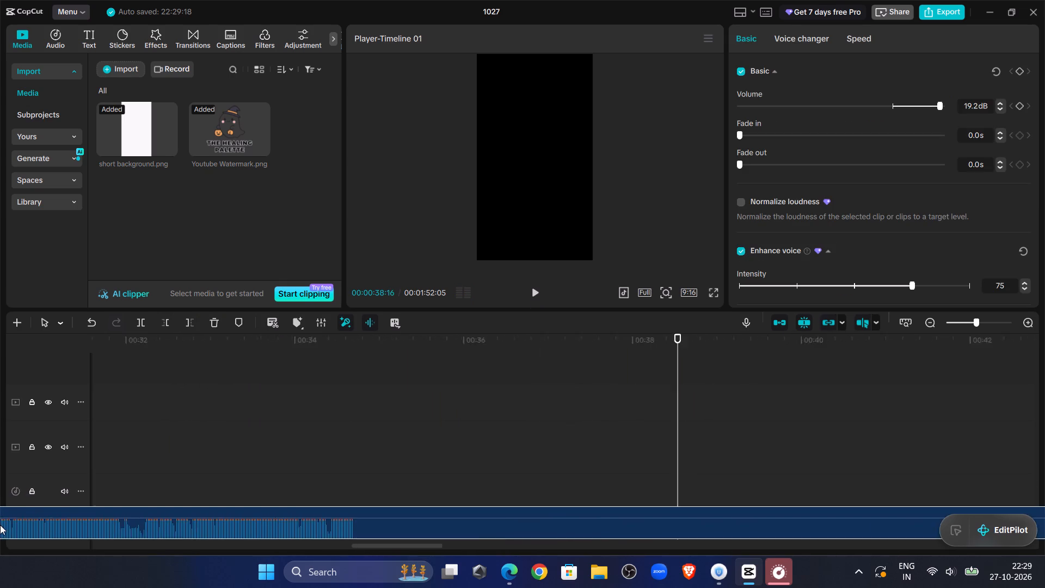
drag(0, 525, 757, 508)
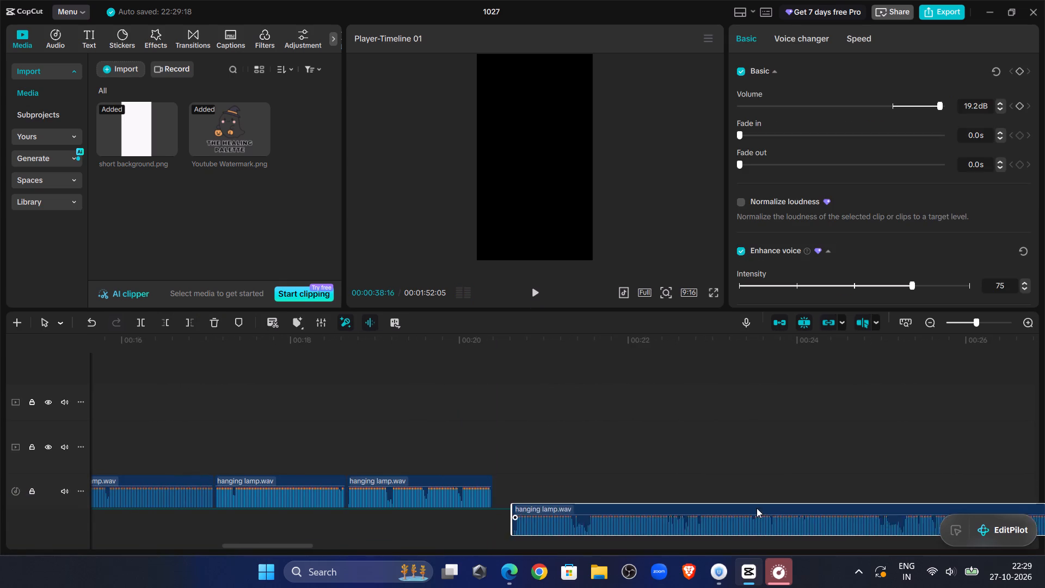
drag(757, 508, 740, 500)
Replay the join near 00:00:20:12 and reposition the last voiceover clip close against the end of the preceding one.
click(341, 392)
click(545, 296)
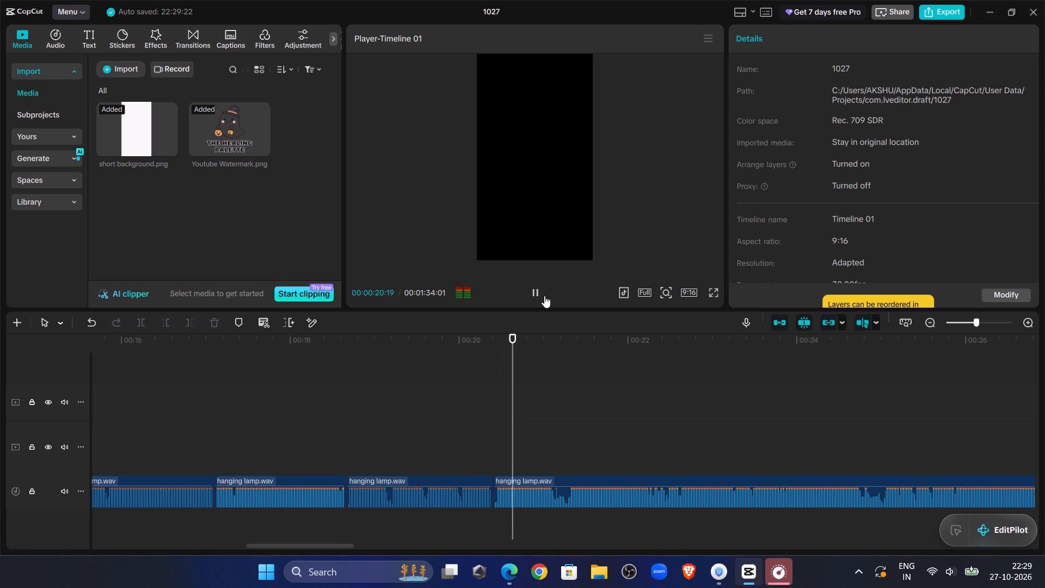
click(536, 477)
drag(539, 479, 549, 483)
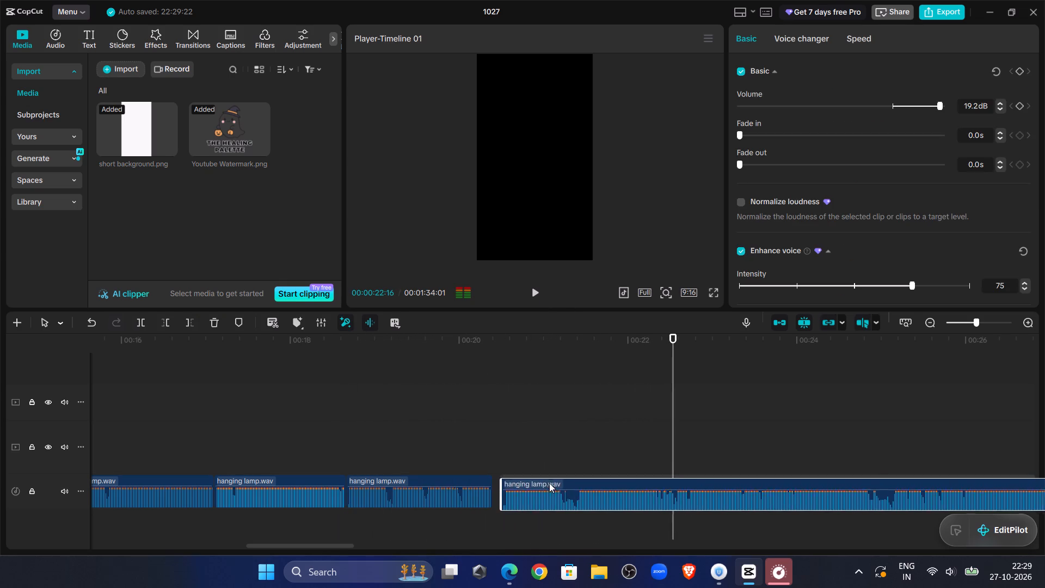
drag(549, 483, 553, 483)
click(505, 482)
drag(526, 475, 521, 488)
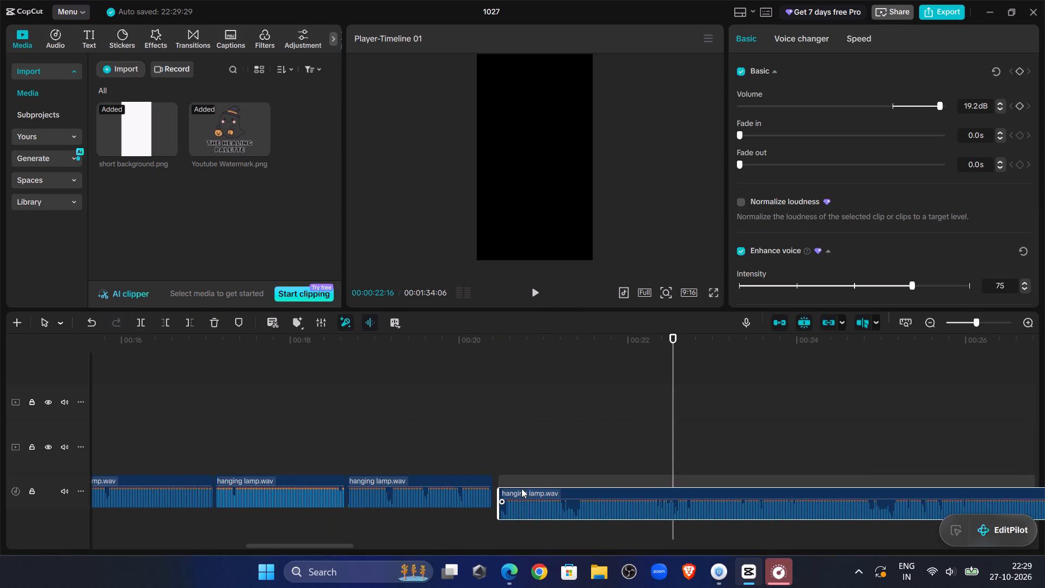
drag(521, 488, 515, 487)
Replay past the join, cut the voiceover's section from 00:00:21:05 to 00:00:21:09, and move the last clip back against the preceding one.
click(432, 395)
click(536, 287)
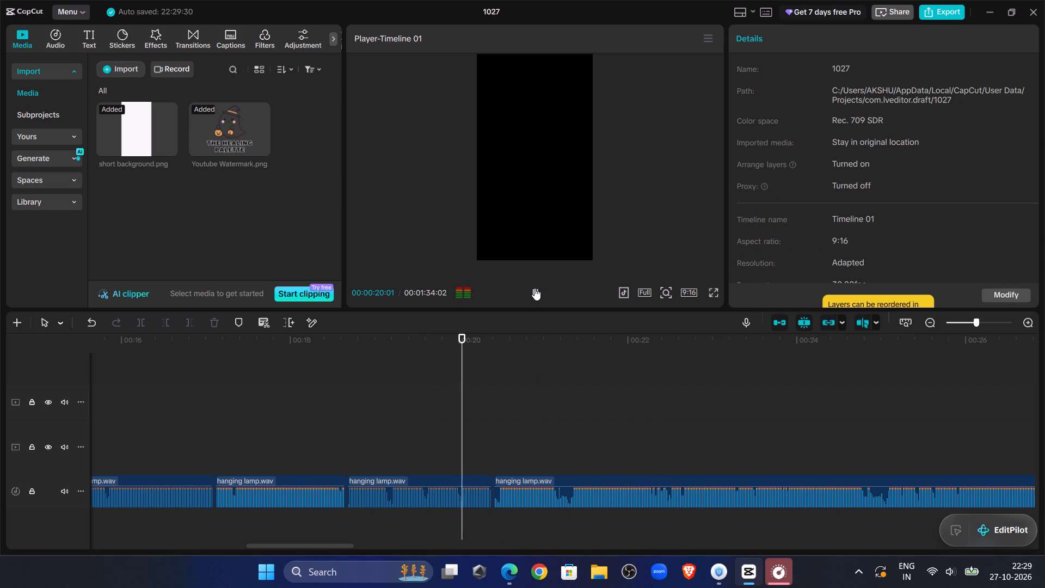
click(534, 288)
click(994, 322)
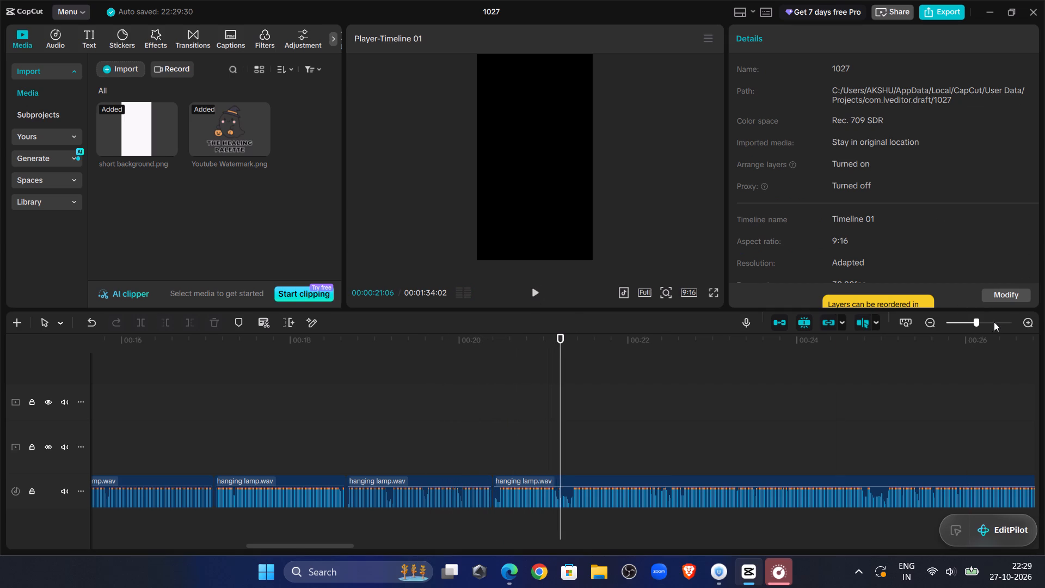
click(544, 405)
click(549, 497)
click(136, 322)
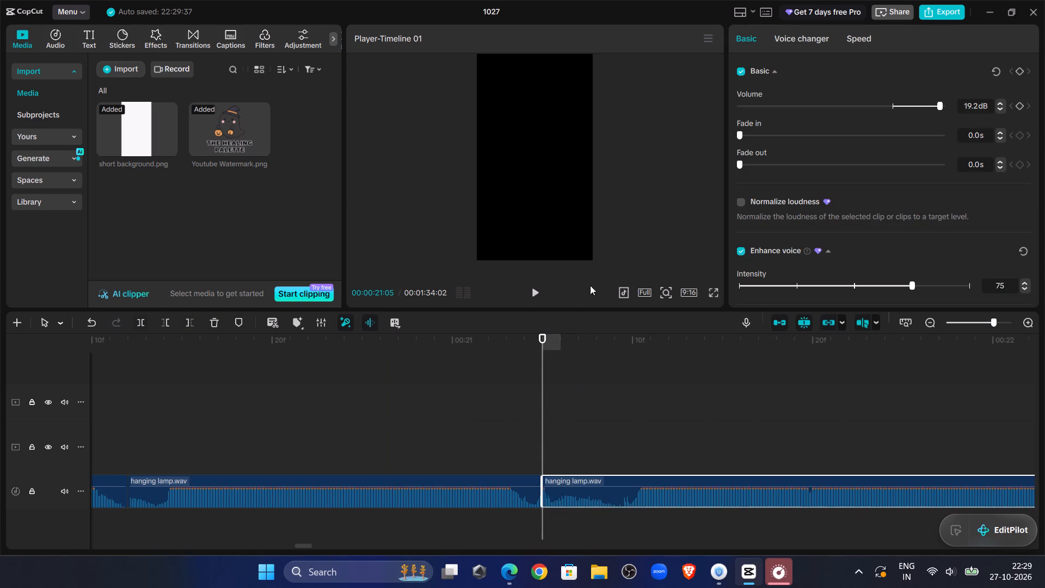
double_click(533, 287)
click(614, 434)
click(628, 490)
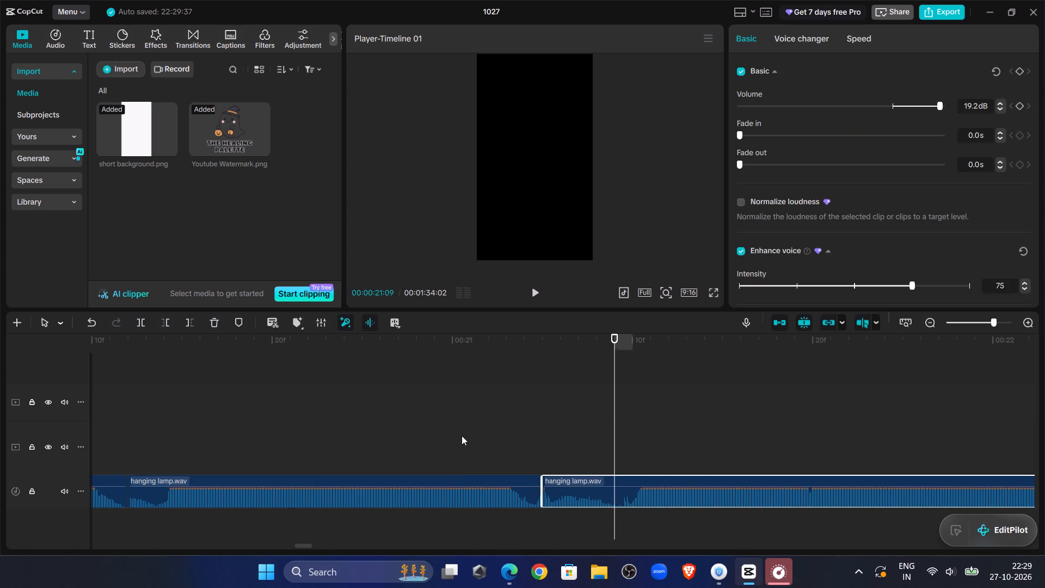
click(166, 329)
drag(635, 482, 567, 487)
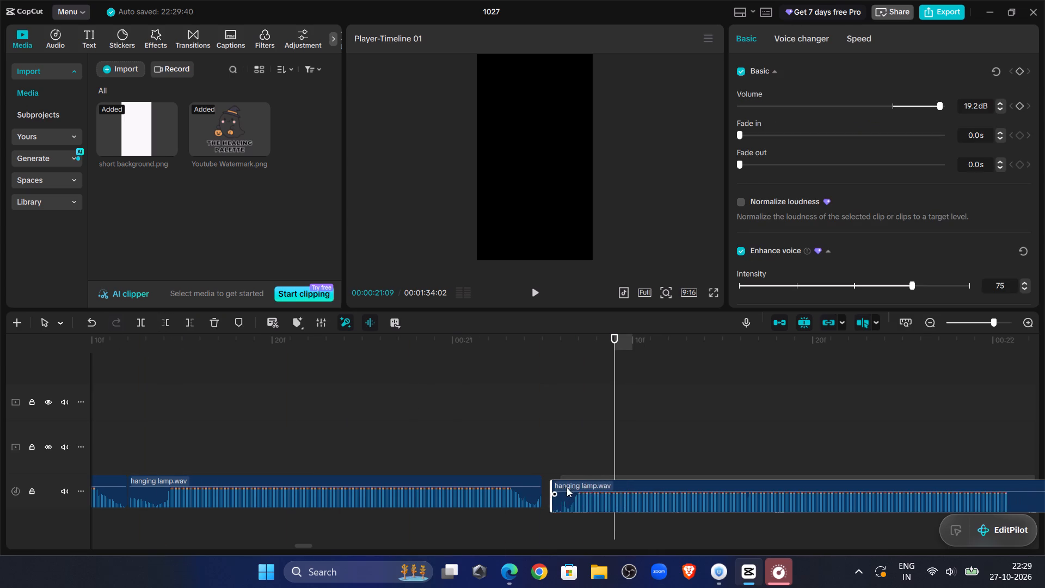
drag(567, 487, 554, 487)
click(554, 487)
Set the last voiceover clip's volume to 20.0 dB.
click(265, 401)
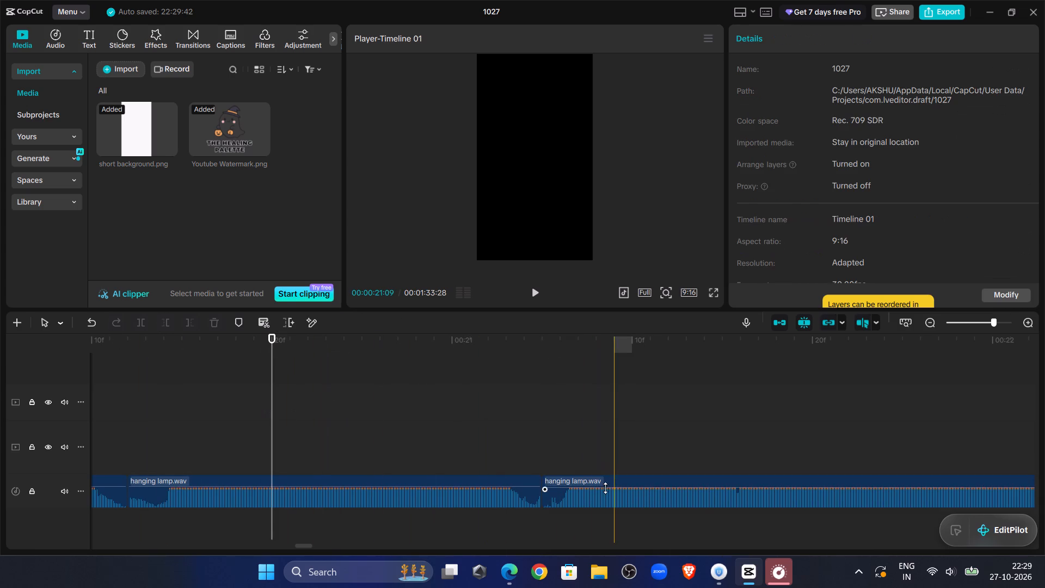
click(605, 488)
drag(941, 109, 1044, 109)
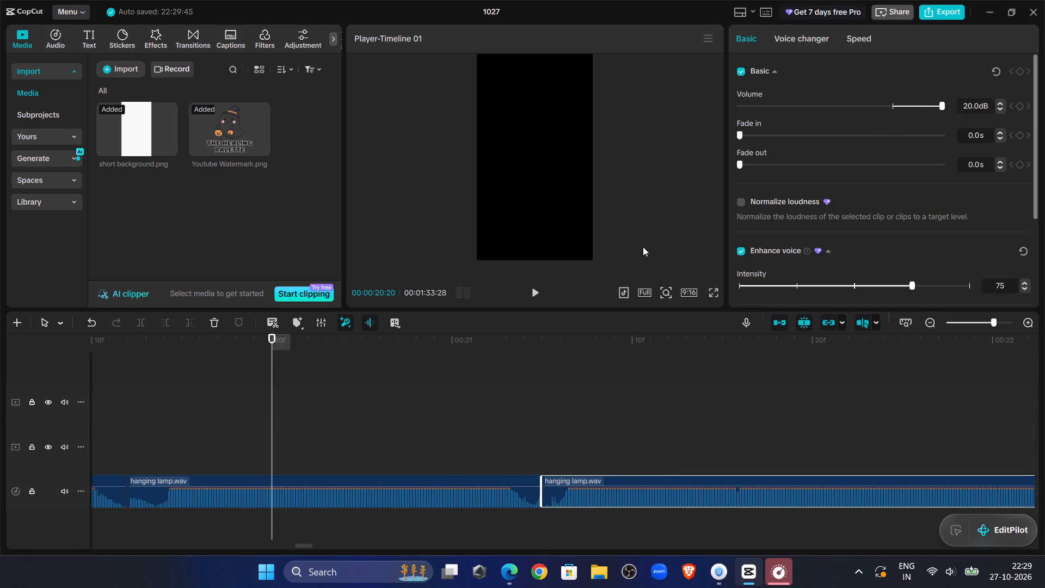
Listen on, cut the voiceover's section from 00:00:22:05 to 00:00:22:10, and move the last clip back against the preceding one.
click(540, 299)
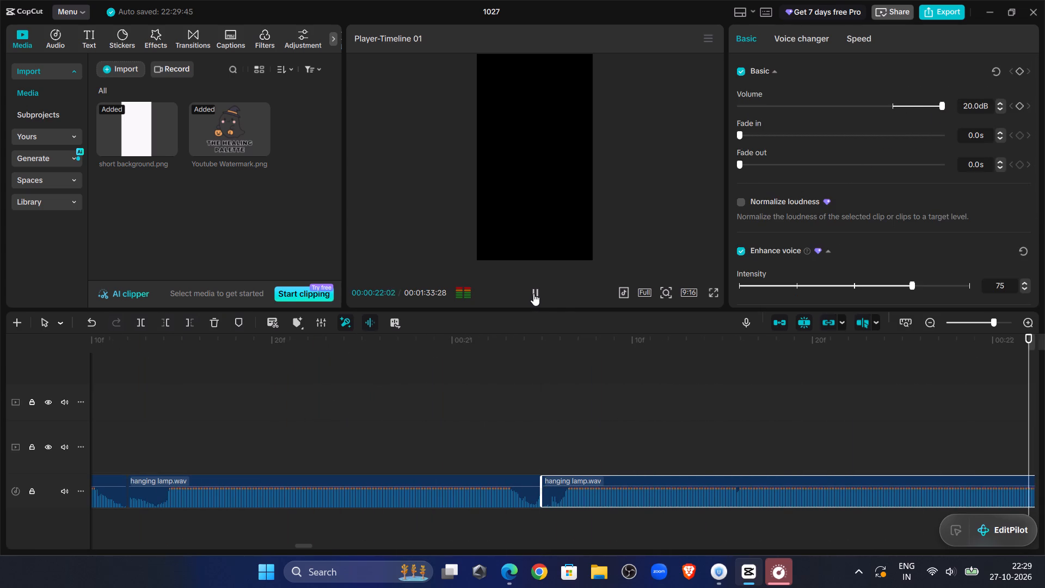
click(533, 293)
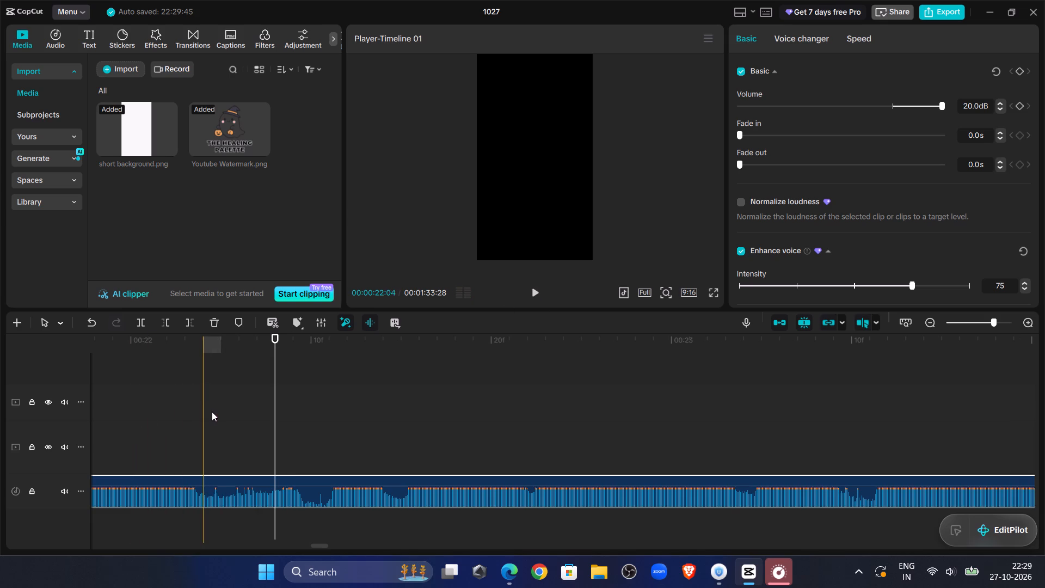
click(219, 418)
click(227, 491)
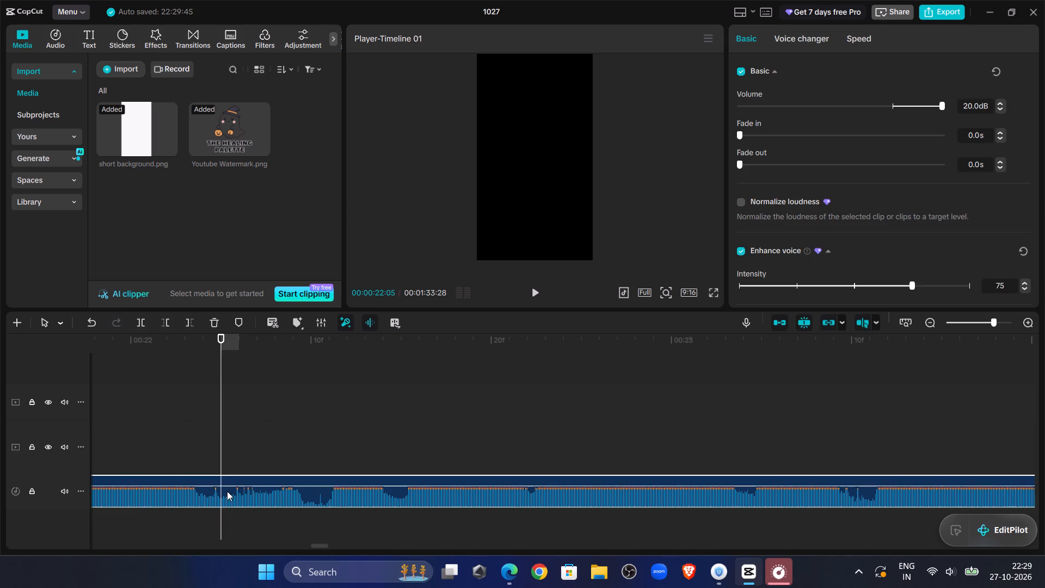
click(149, 327)
click(144, 324)
click(532, 295)
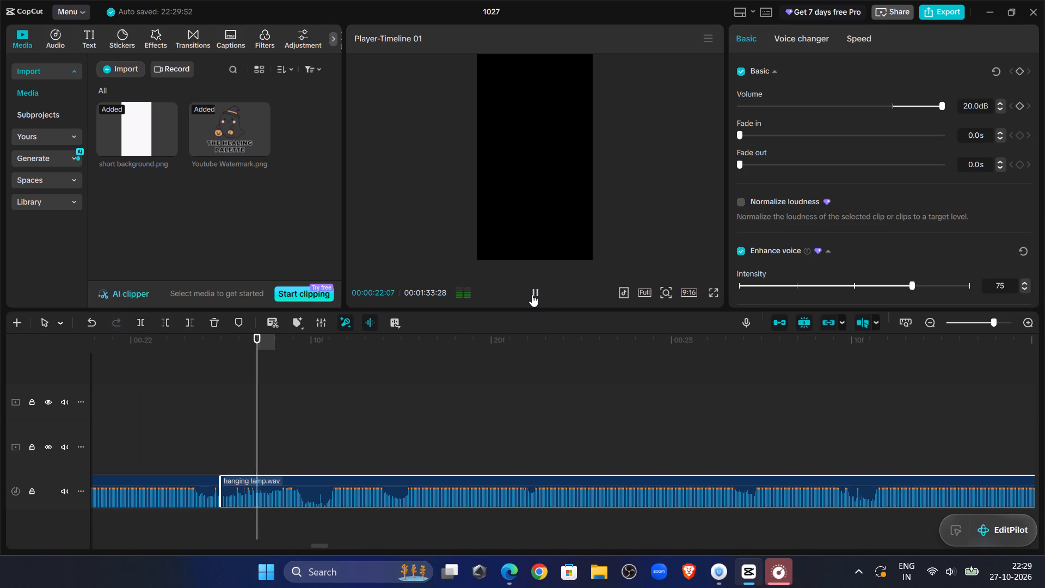
drag(532, 295, 531, 301)
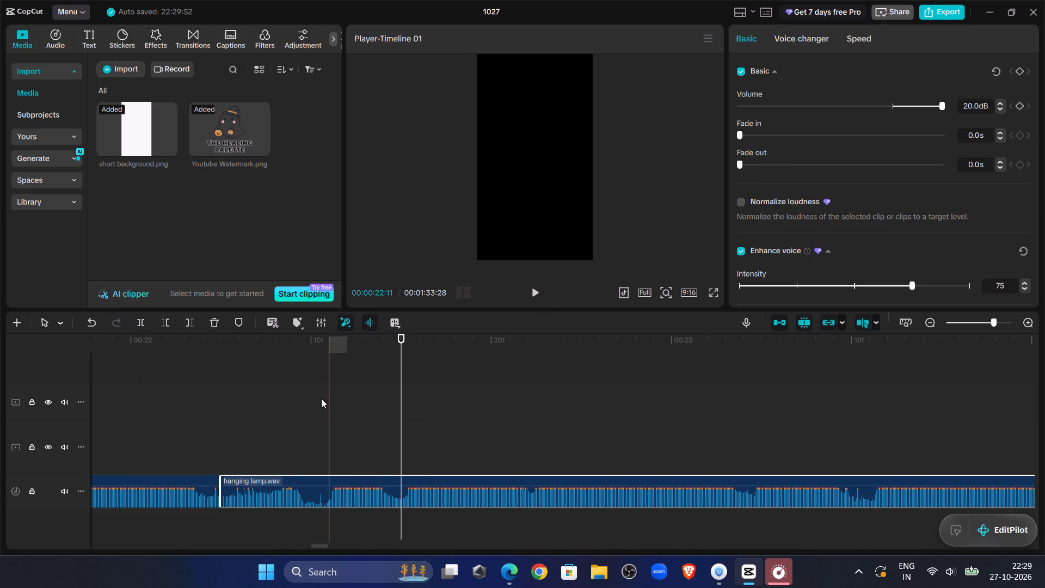
click(319, 408)
click(351, 487)
click(174, 326)
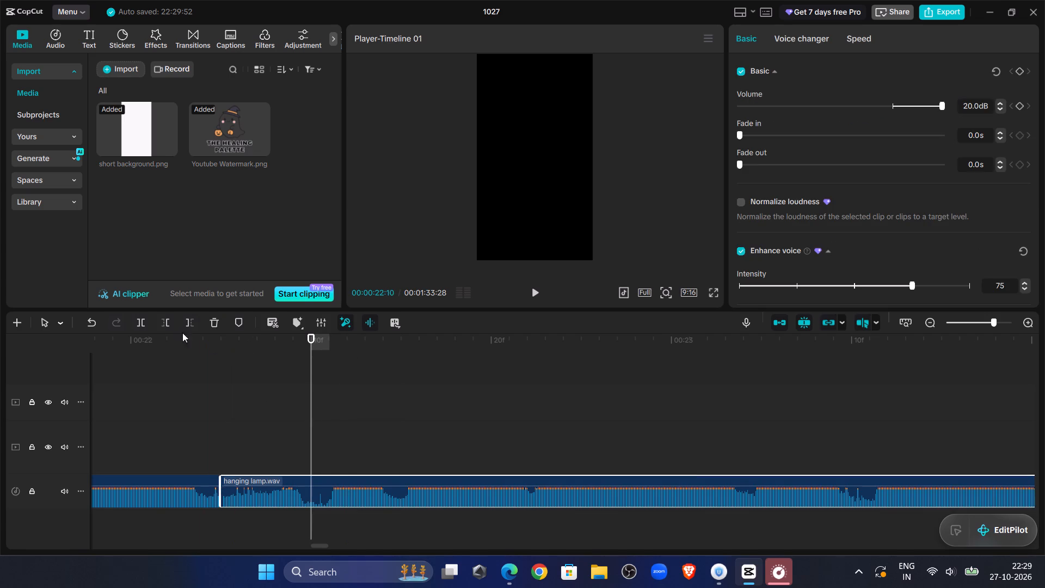
click(166, 318)
drag(350, 480, 312, 487)
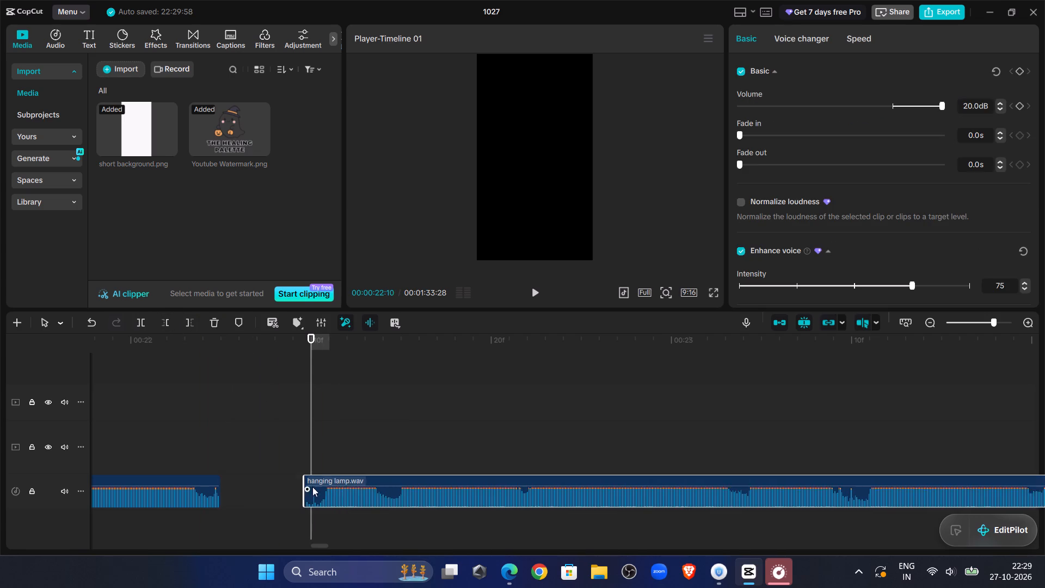
drag(312, 487, 261, 491)
Replay past the join, cut the voiceover's section from 00:00:24:15 to 00:00:24:22, and move the last clip back against the preceding one.
click(150, 348)
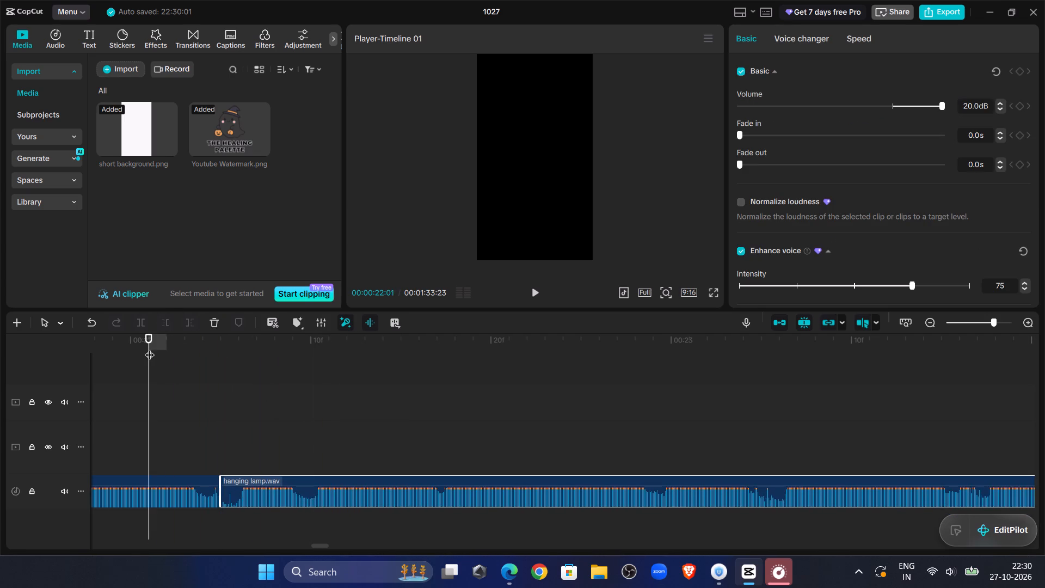
drag(149, 348, 96, 354)
click(537, 290)
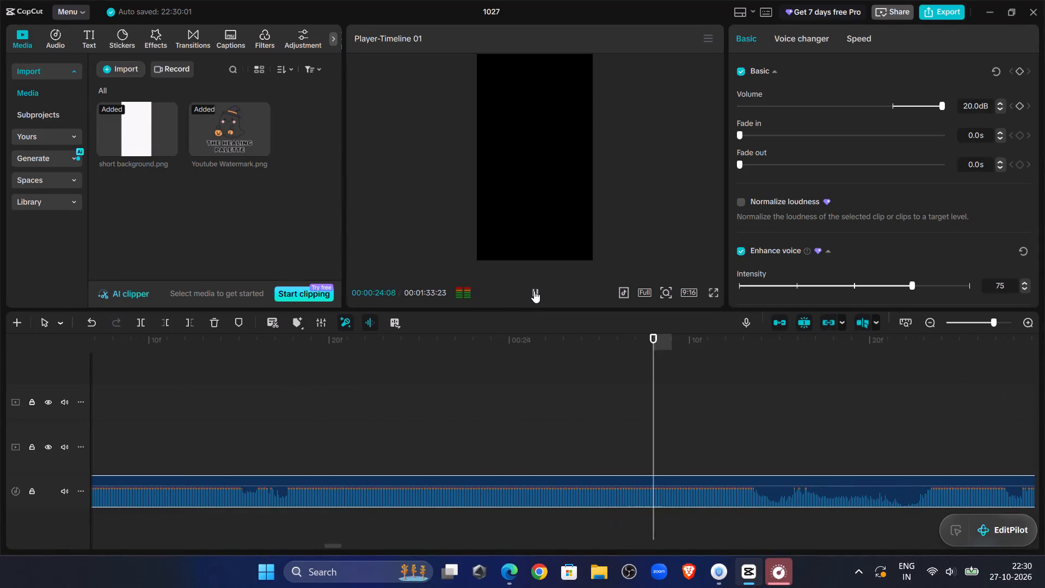
drag(534, 291, 531, 296)
click(783, 420)
click(784, 488)
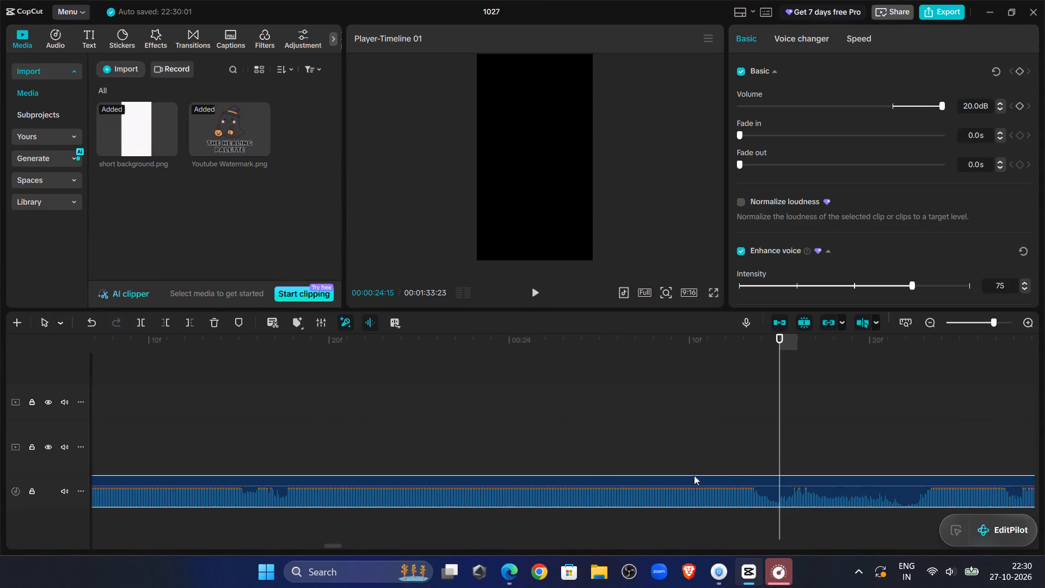
click(146, 325)
double_click(528, 293)
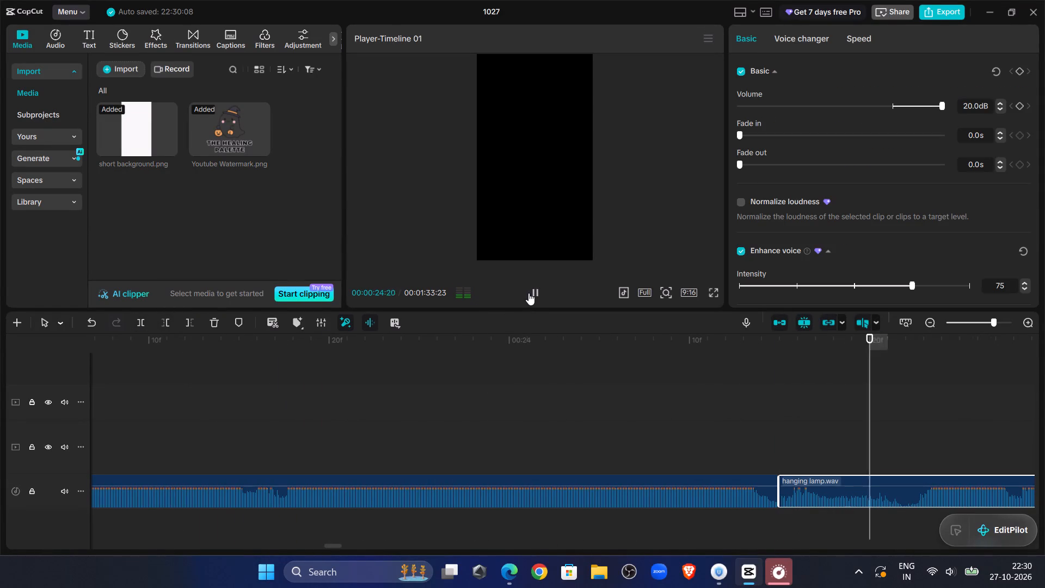
click(903, 405)
click(884, 483)
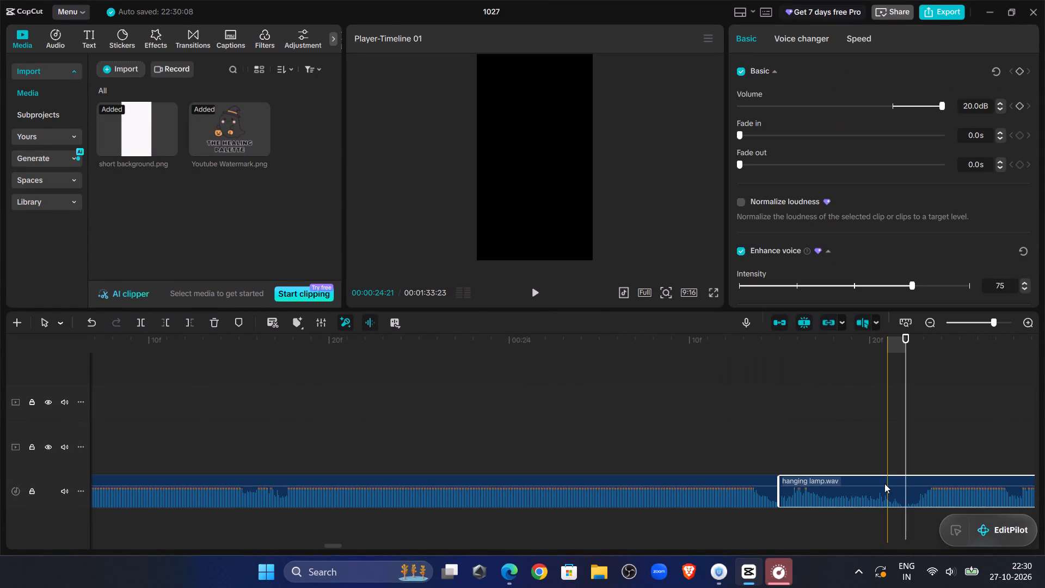
click(164, 321)
drag(950, 479, 877, 491)
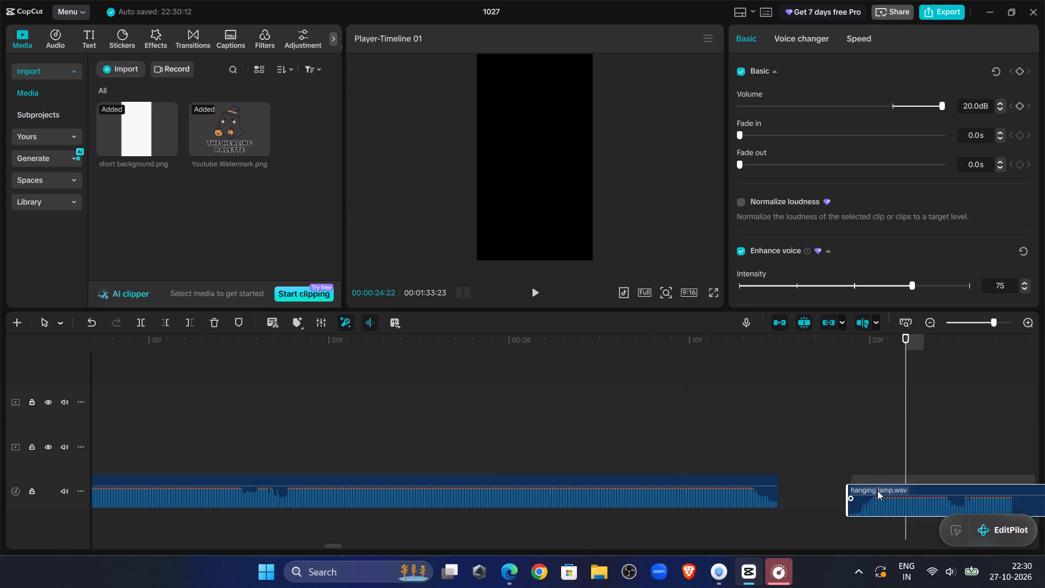
drag(877, 491, 821, 486)
Replay past the join at 00:00:24:15 and split the voiceover at 00:00:27:27.
click(577, 396)
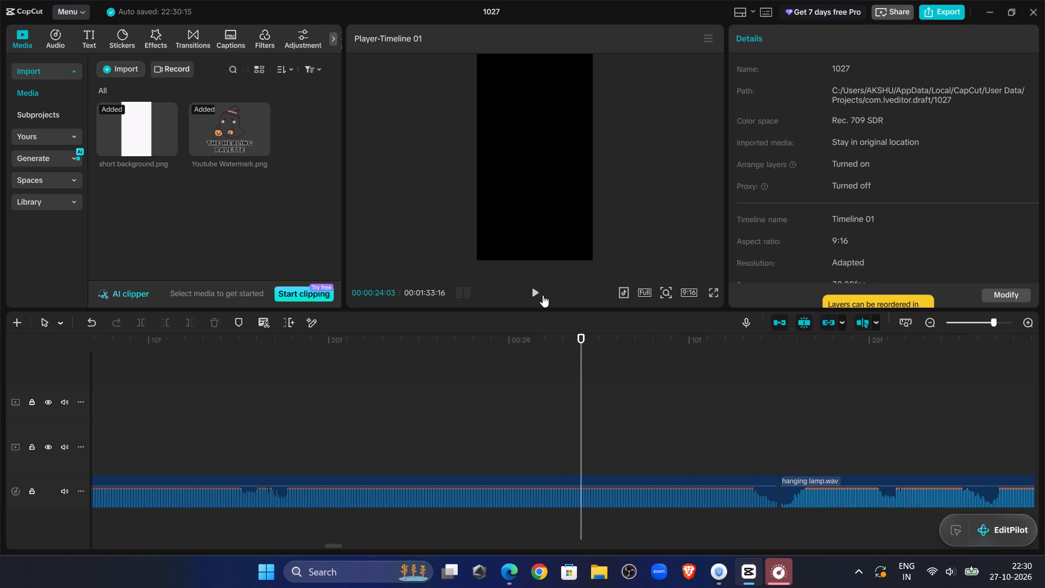
click(541, 289)
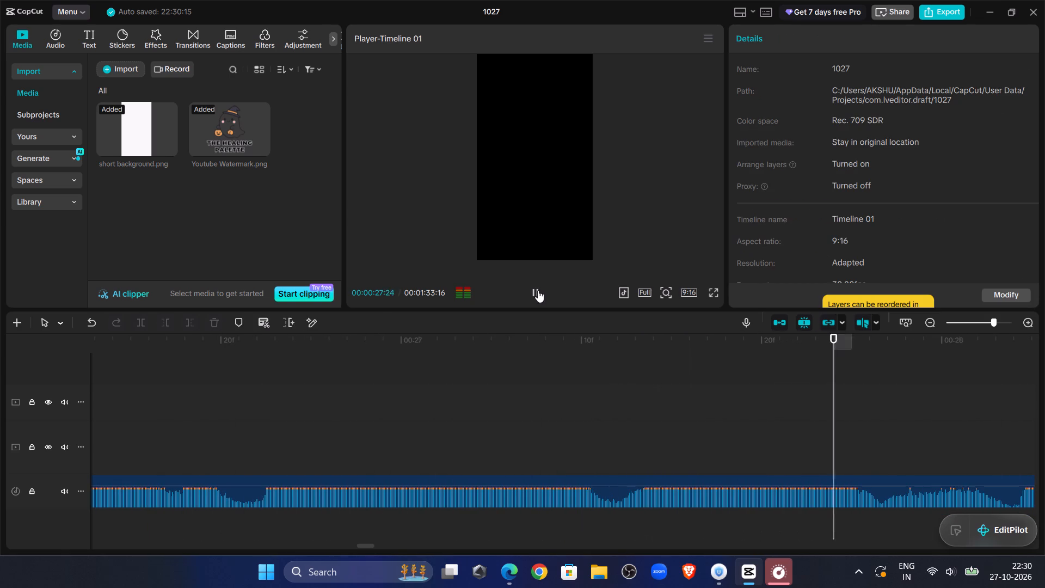
click(538, 290)
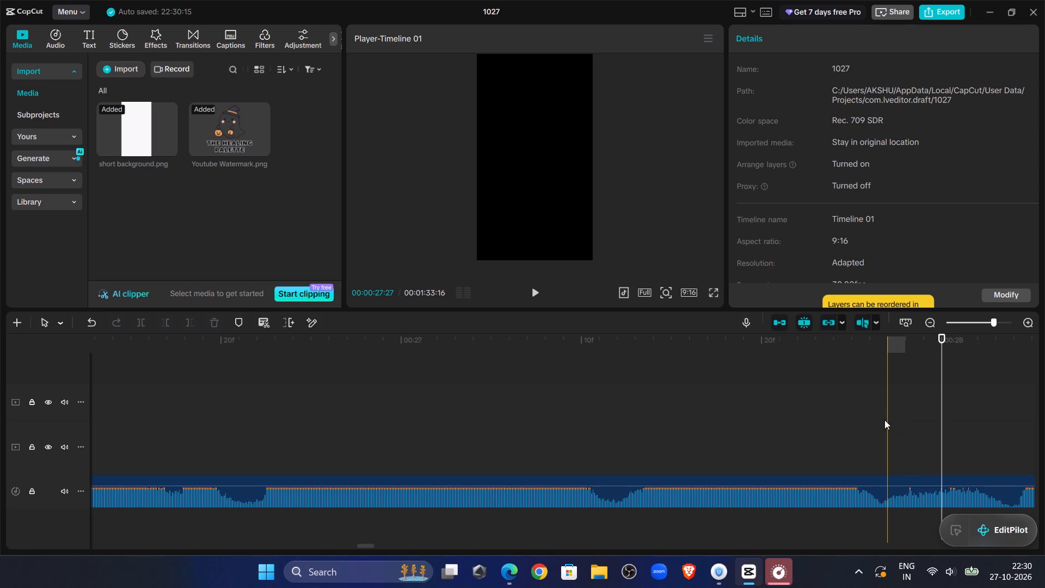
click(882, 421)
click(823, 501)
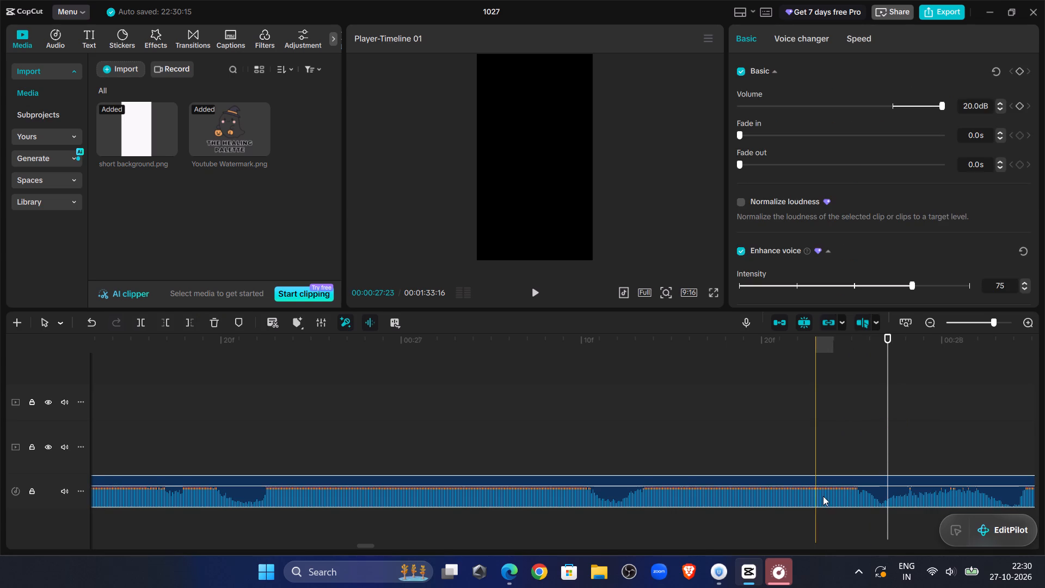
click(138, 323)
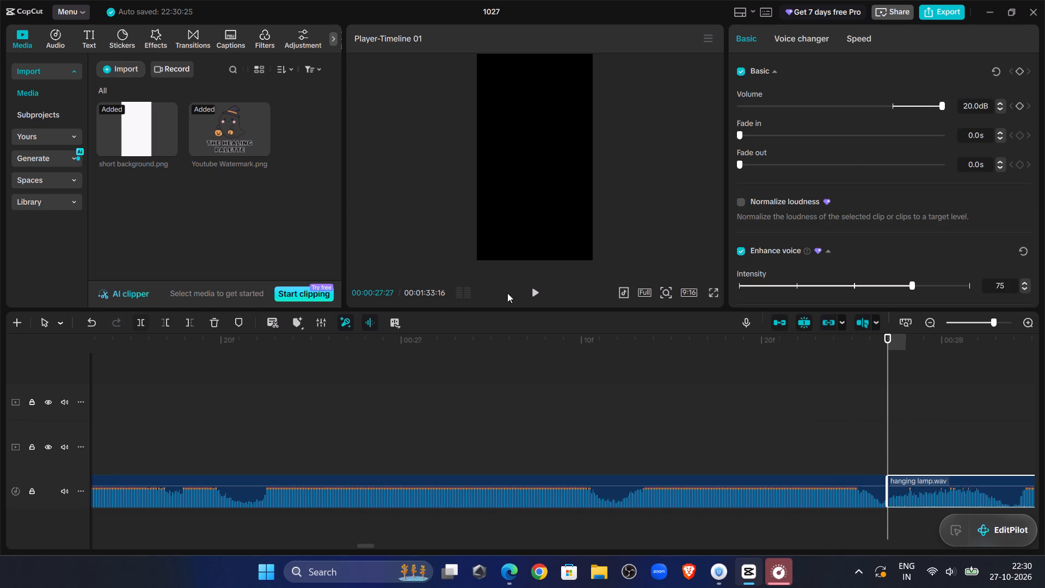
Listen through the rest of the voiceover to find where the next usable part starts.
click(537, 287)
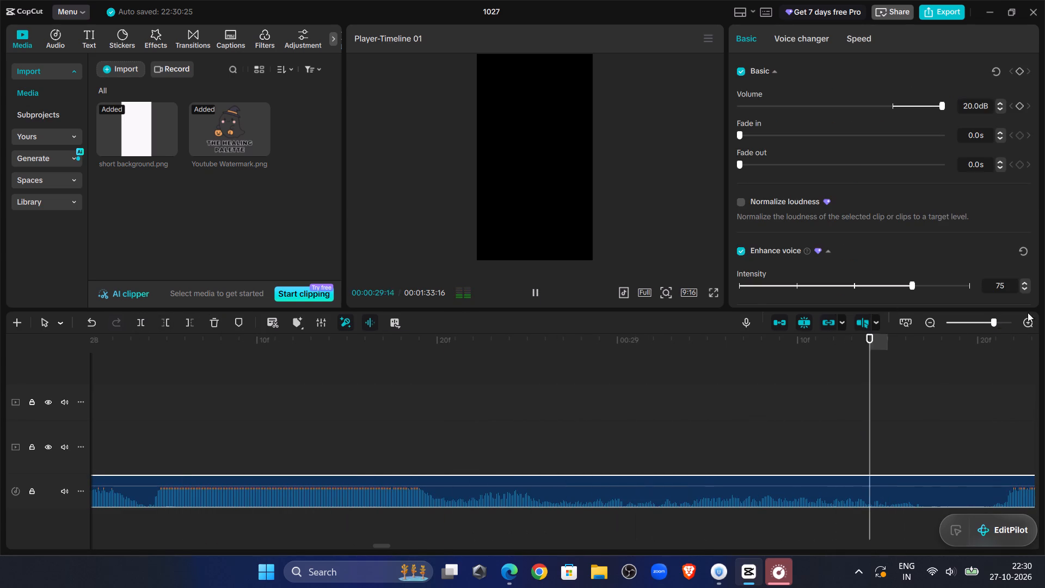
click(969, 323)
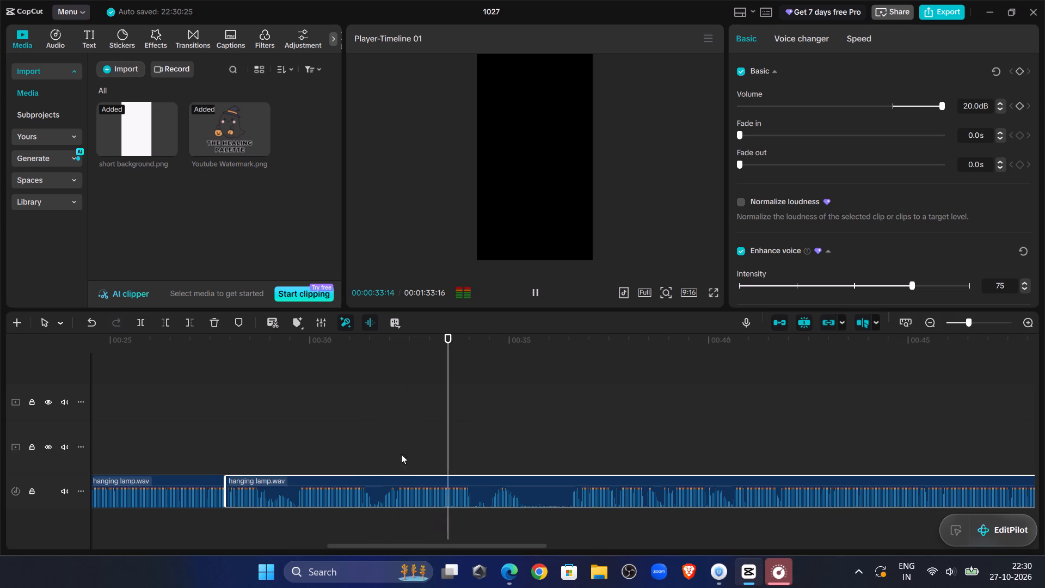
click(562, 442)
click(544, 286)
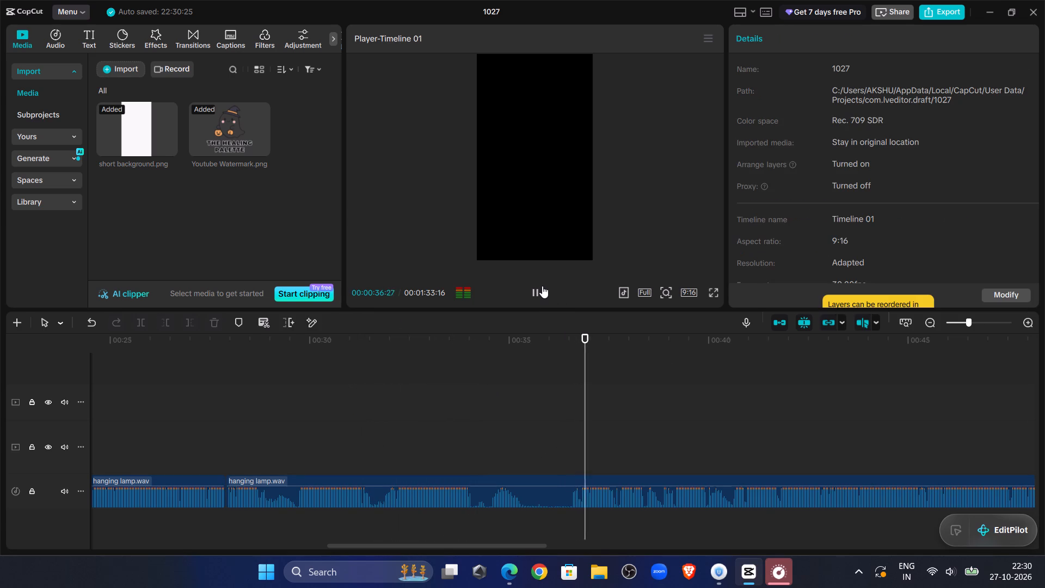
drag(495, 546, 611, 572)
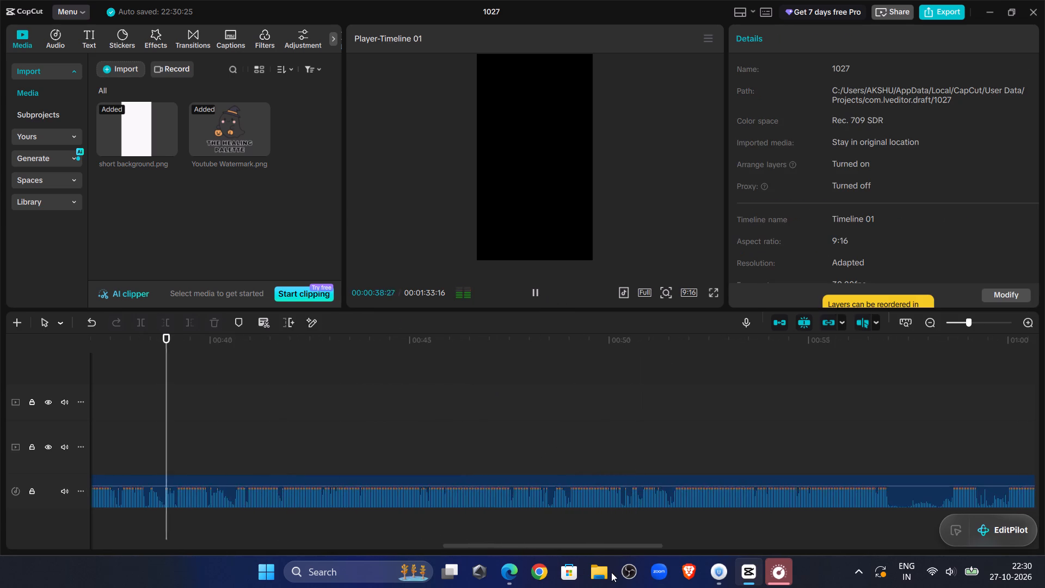
drag(611, 572, 618, 571)
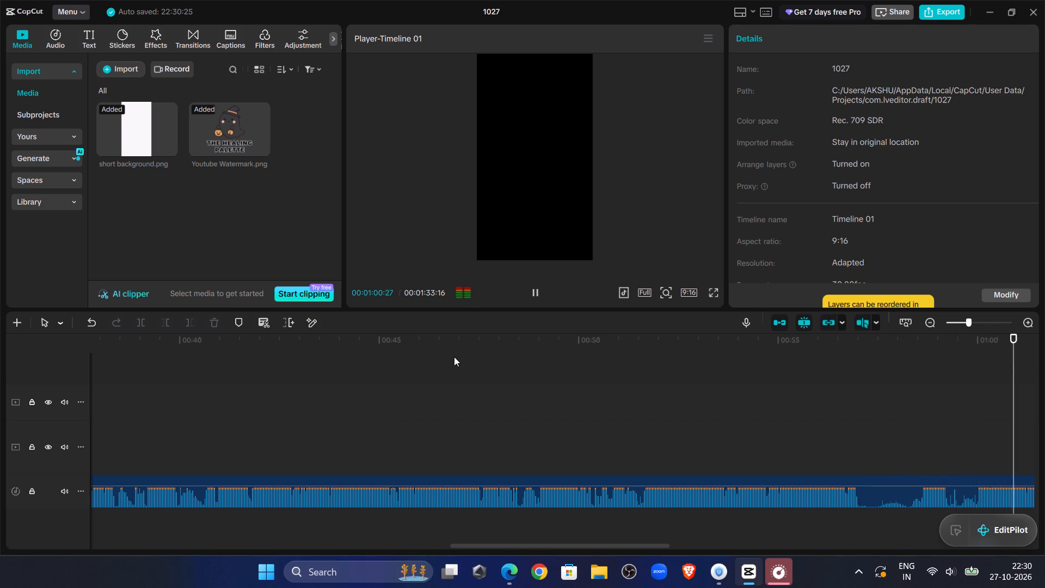
click(330, 387)
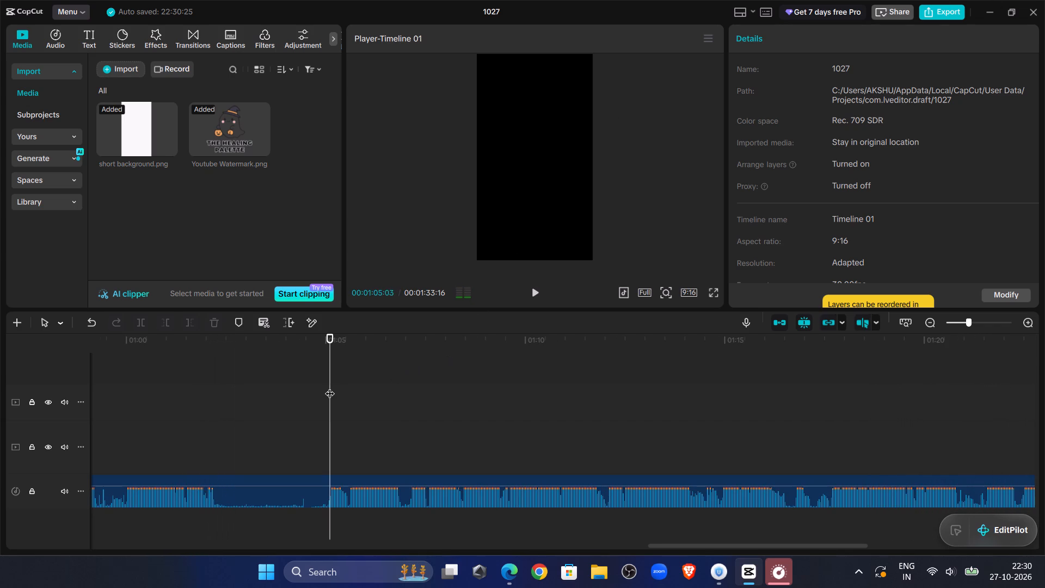
click(538, 291)
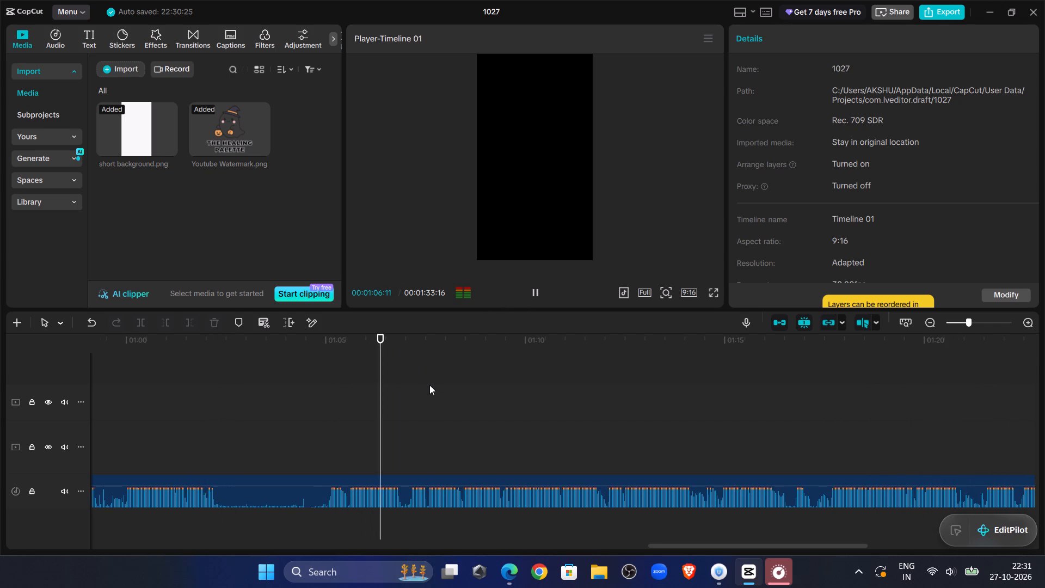
click(420, 394)
drag(420, 394, 1044, 381)
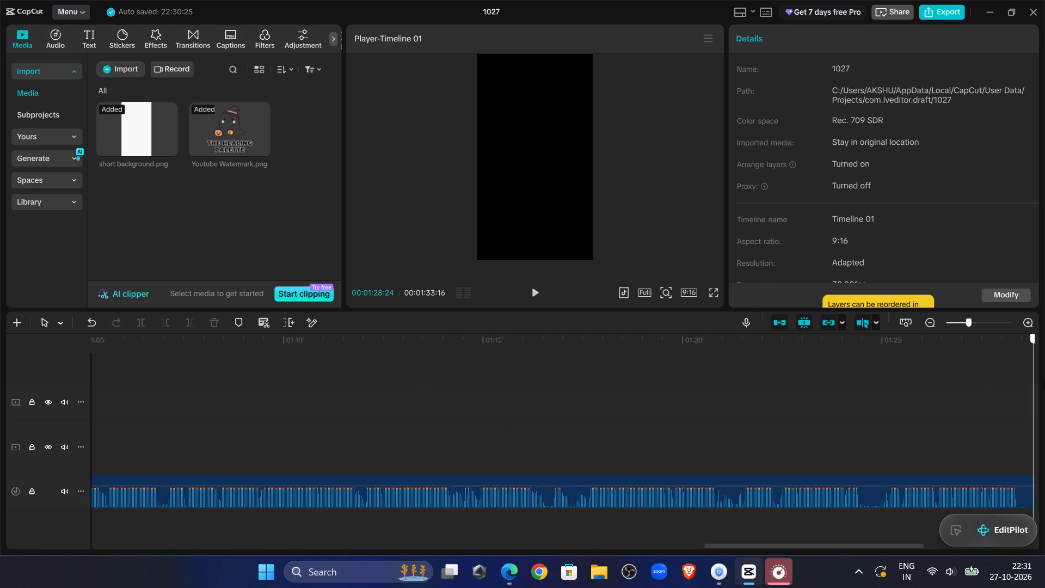
drag(1044, 381, 613, 387)
click(528, 282)
click(538, 290)
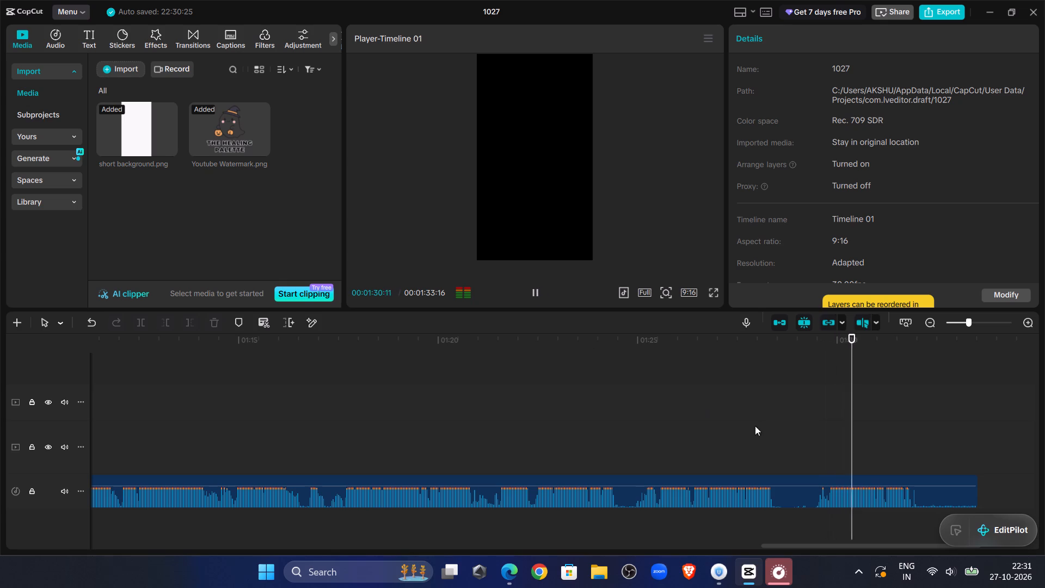
click(411, 434)
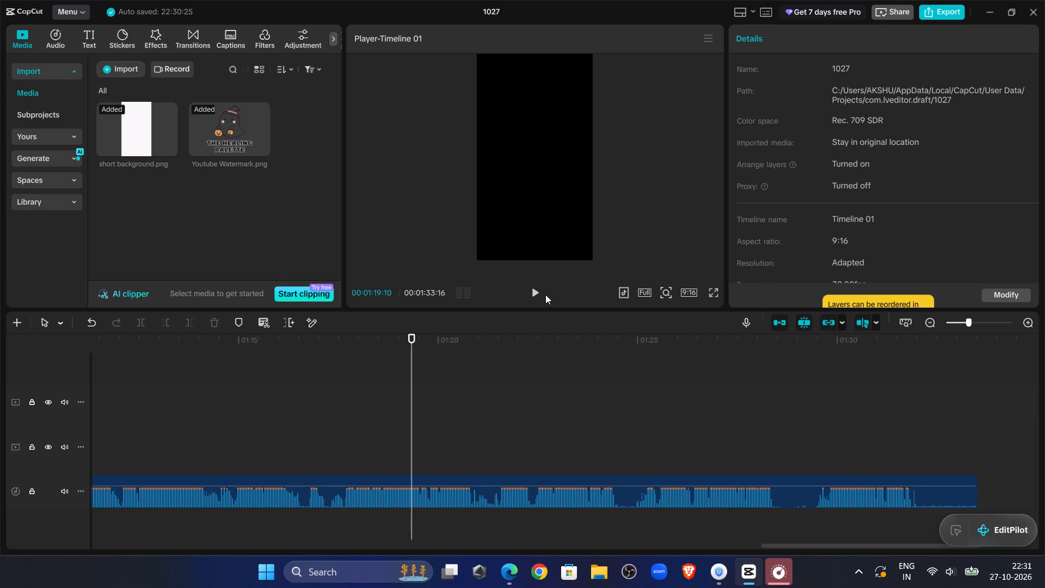
click(544, 293)
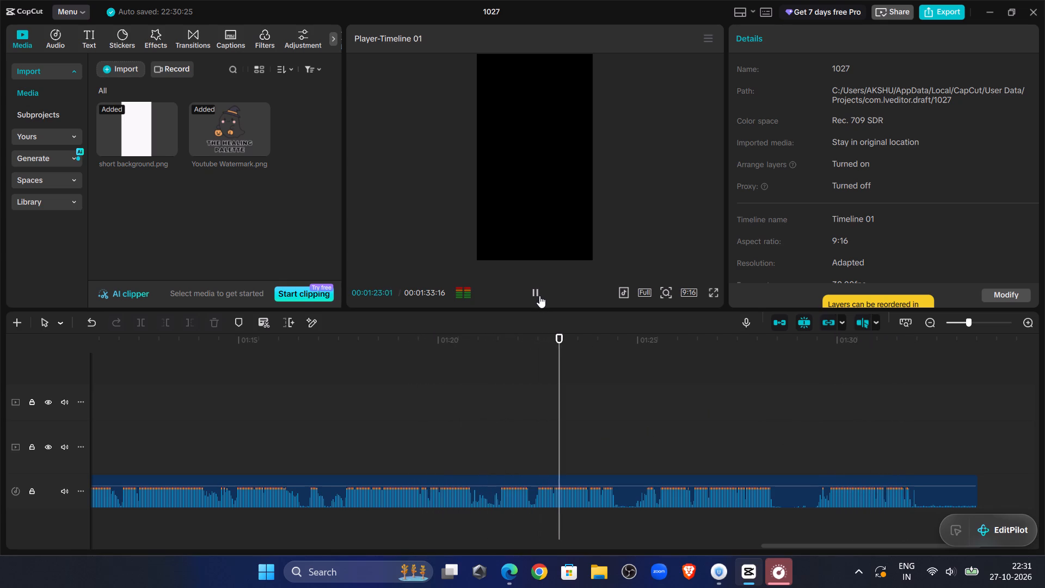
Trim off the last voiceover clip's part before 00:01:21:15 and move it back to the clip ending at 00:00:27:27.
click(488, 418)
drag(488, 418, 501, 427)
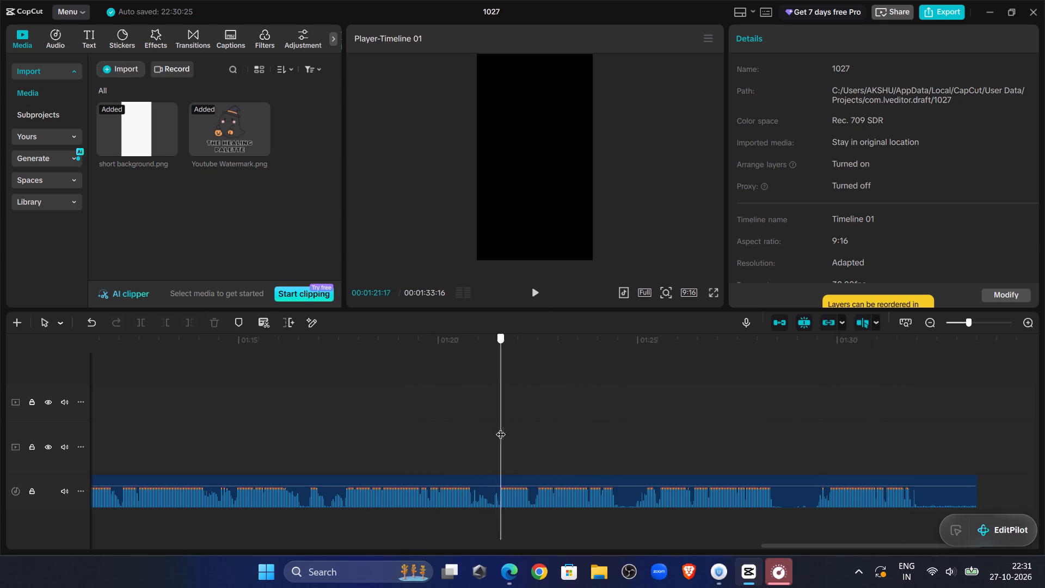
drag(501, 427, 497, 427)
click(503, 489)
click(162, 328)
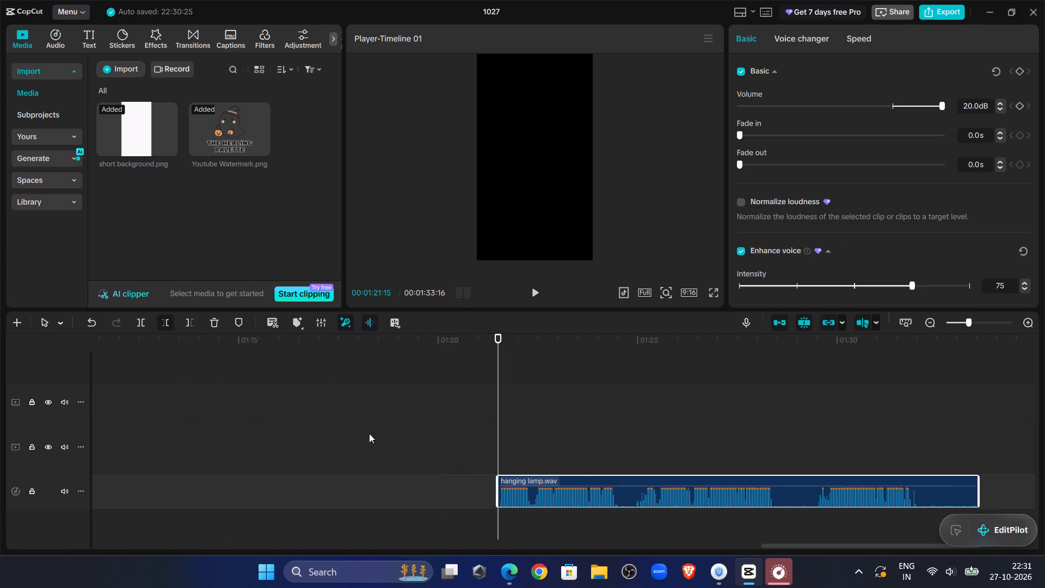
drag(655, 478, 0, 454)
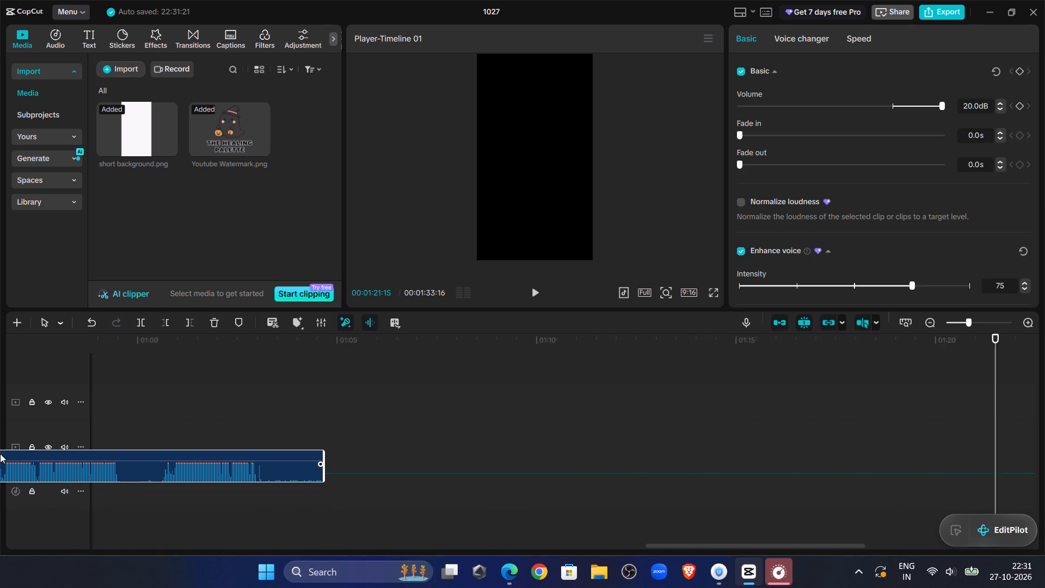
drag(0, 454, 662, 483)
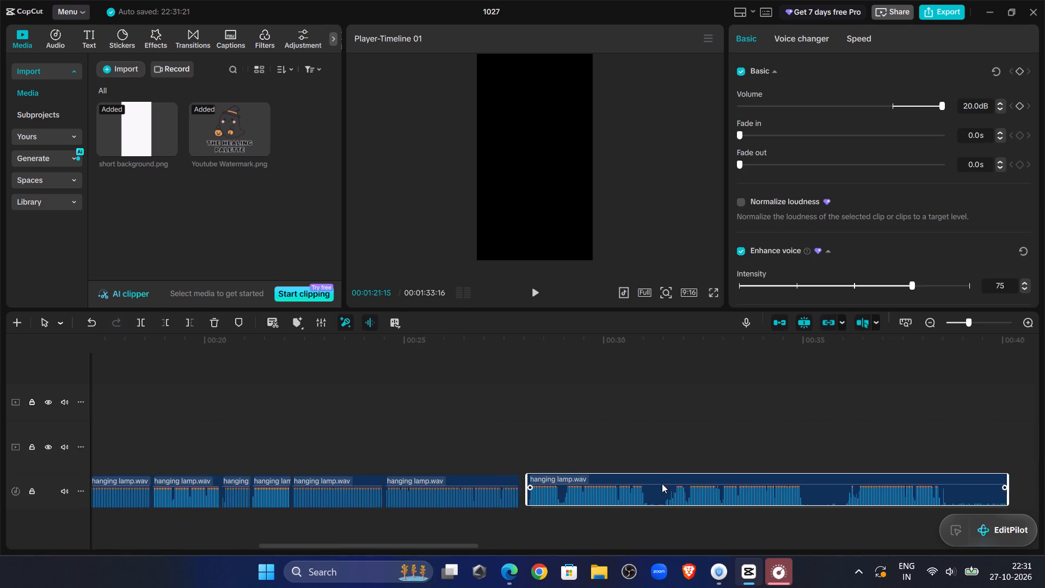
drag(662, 483, 675, 487)
Listen to the voiceover across the join at 00:00:27:27 and examine the last clip's waveform through to its end.
click(380, 379)
click(534, 291)
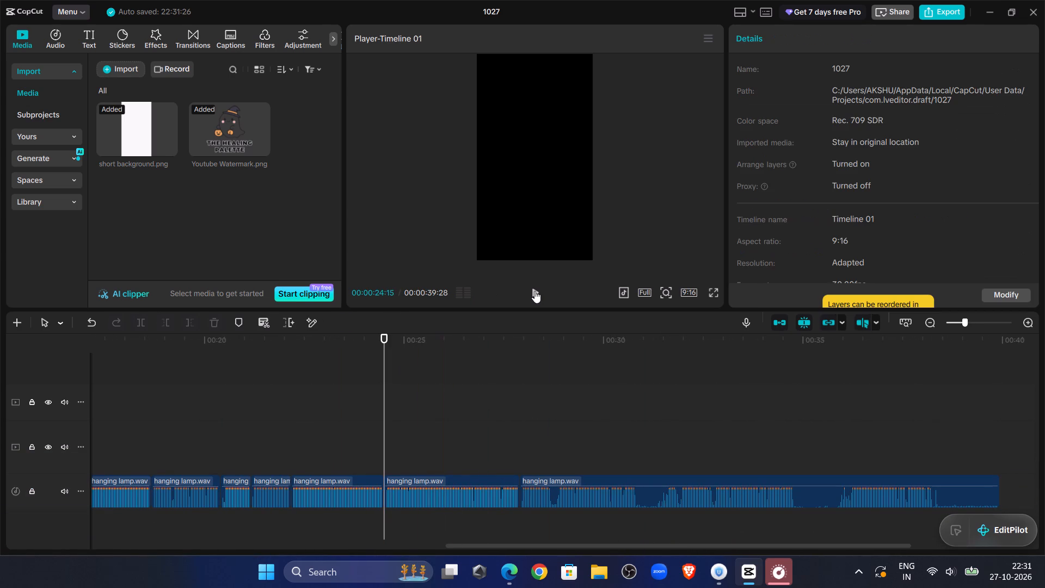
click(980, 322)
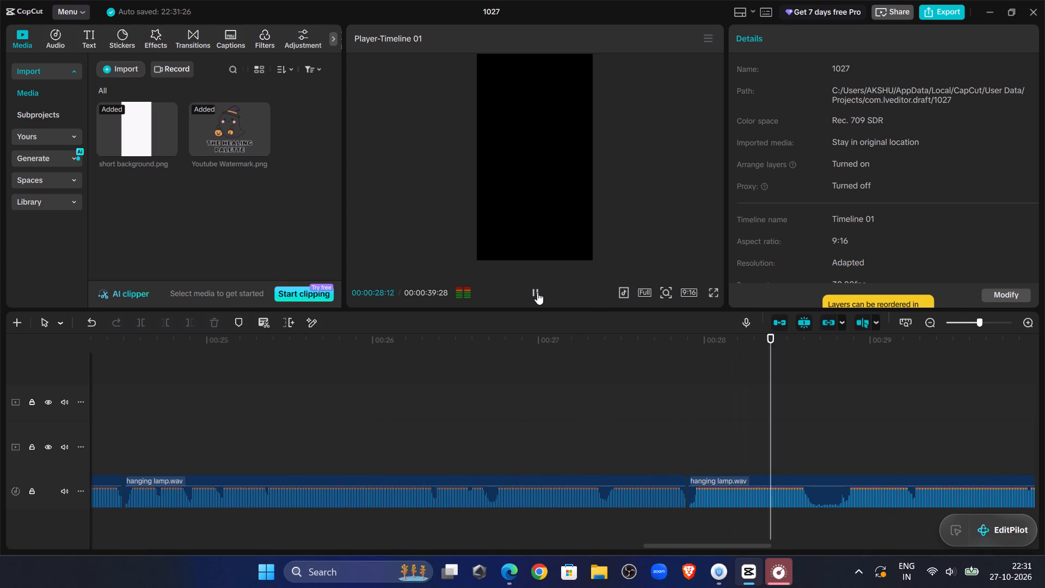
click(537, 292)
click(537, 292)
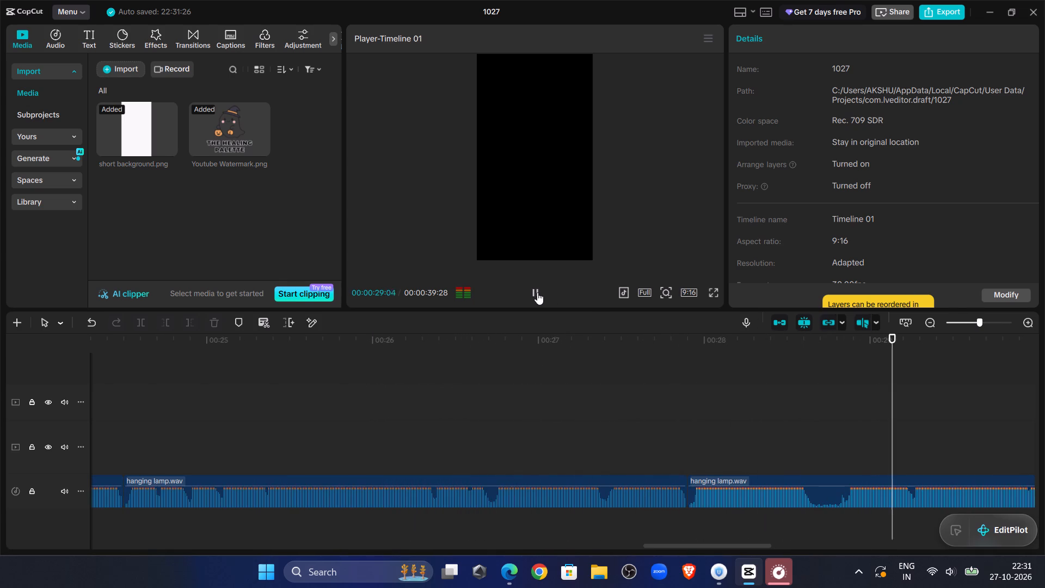
click(537, 292)
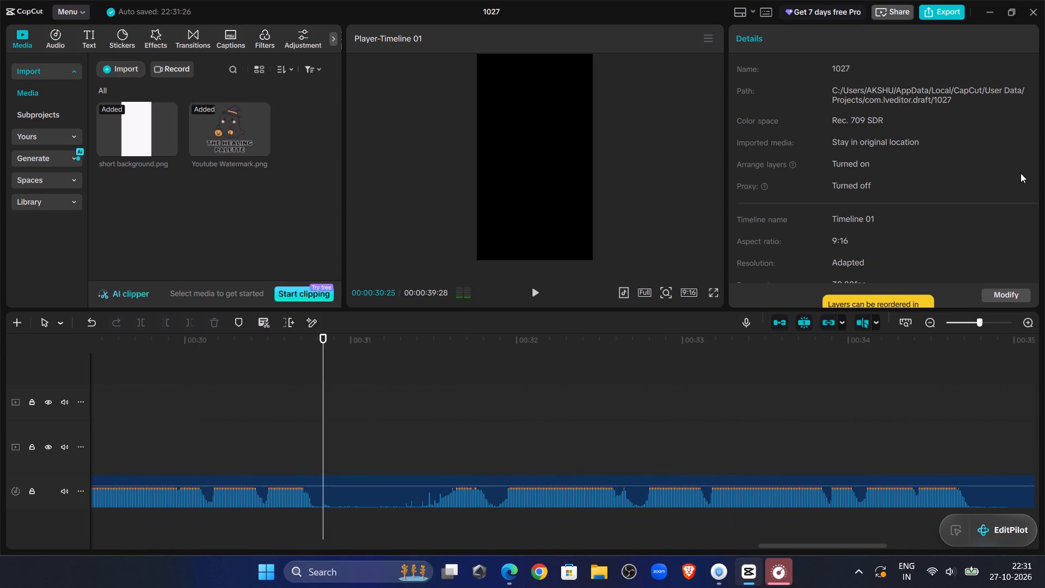
click(219, 397)
drag(219, 397, 1044, 421)
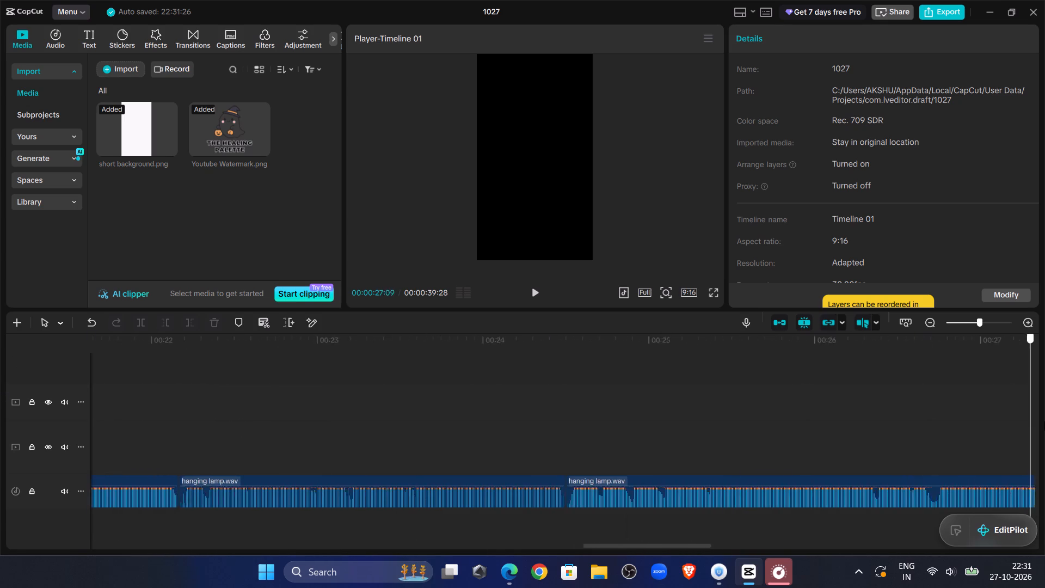
drag(1044, 421, 456, 412)
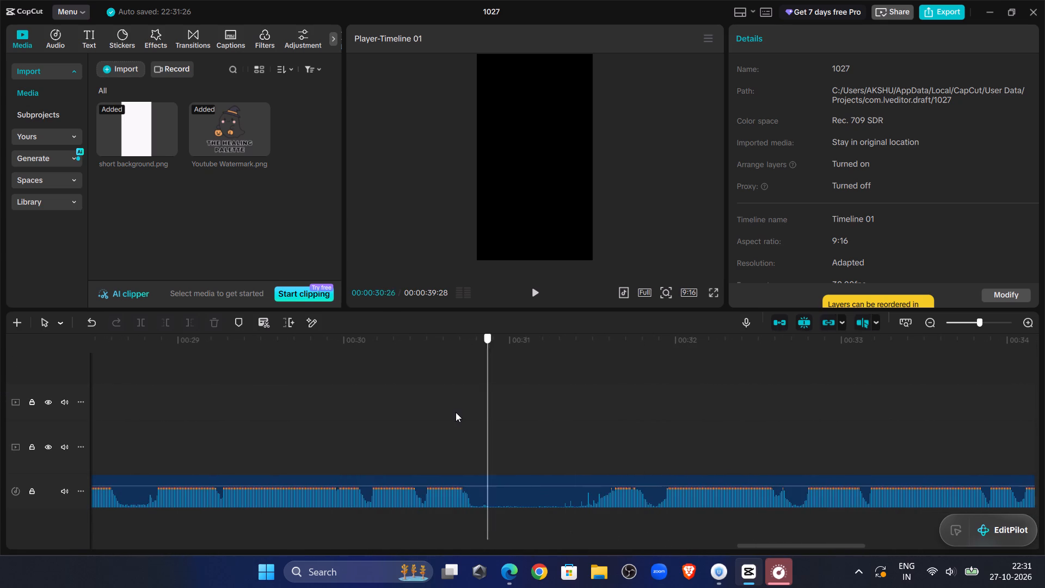
drag(456, 412, 1044, 354)
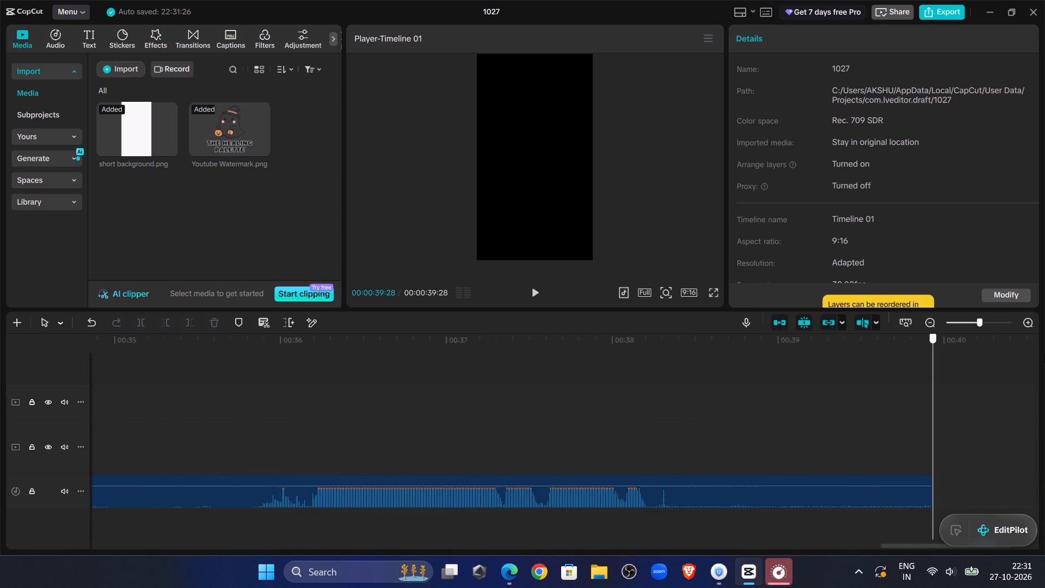
drag(1044, 354, 220, 388)
click(964, 323)
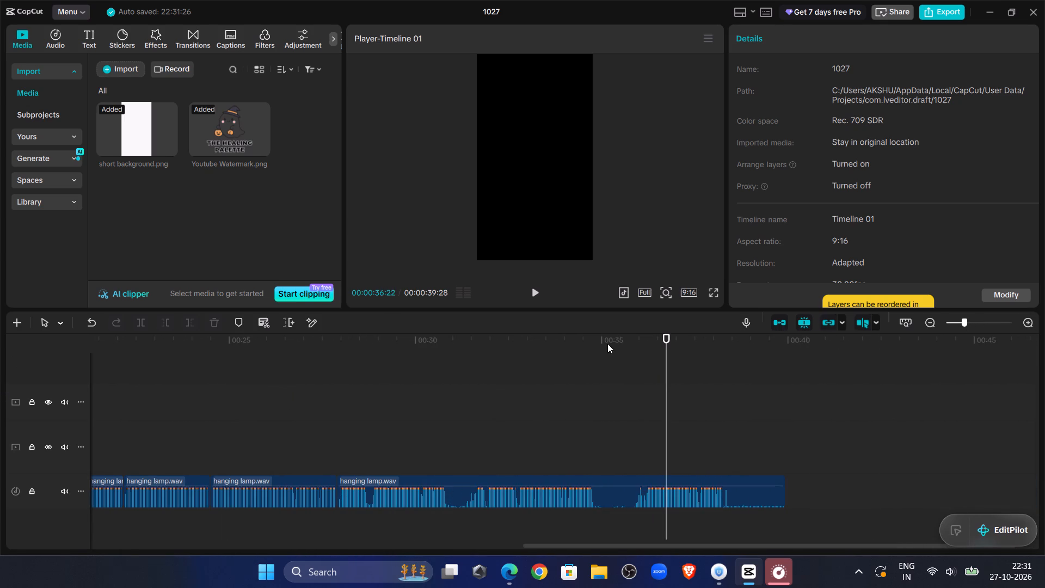
click(229, 381)
click(527, 292)
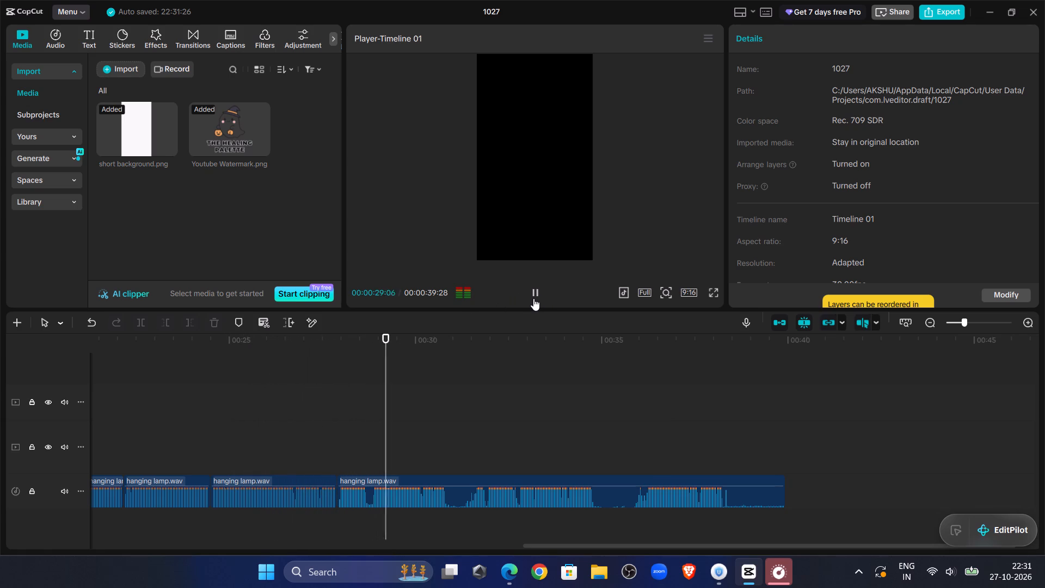
click(316, 431)
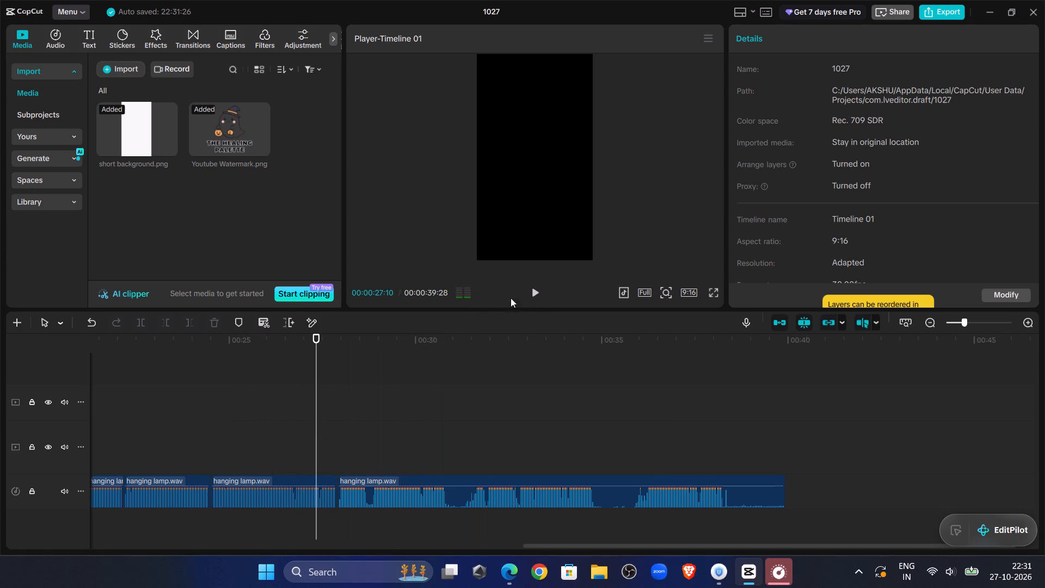
click(533, 291)
click(533, 291)
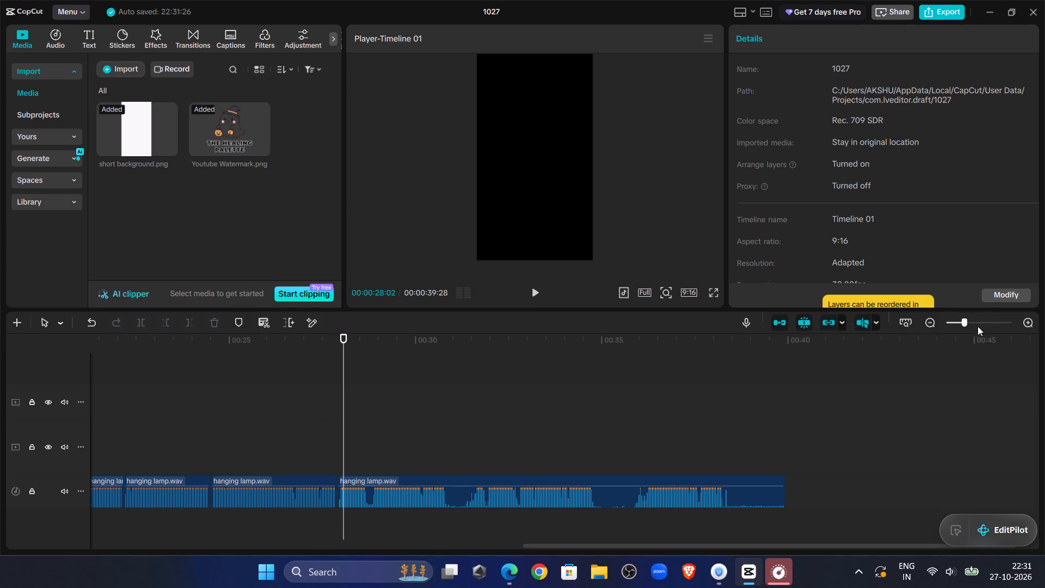
Shift the last voiceover clip about one frame later, leaving a tiny gap after the clip ending at 00:00:27:27.
click(976, 320)
click(348, 481)
drag(349, 481, 357, 482)
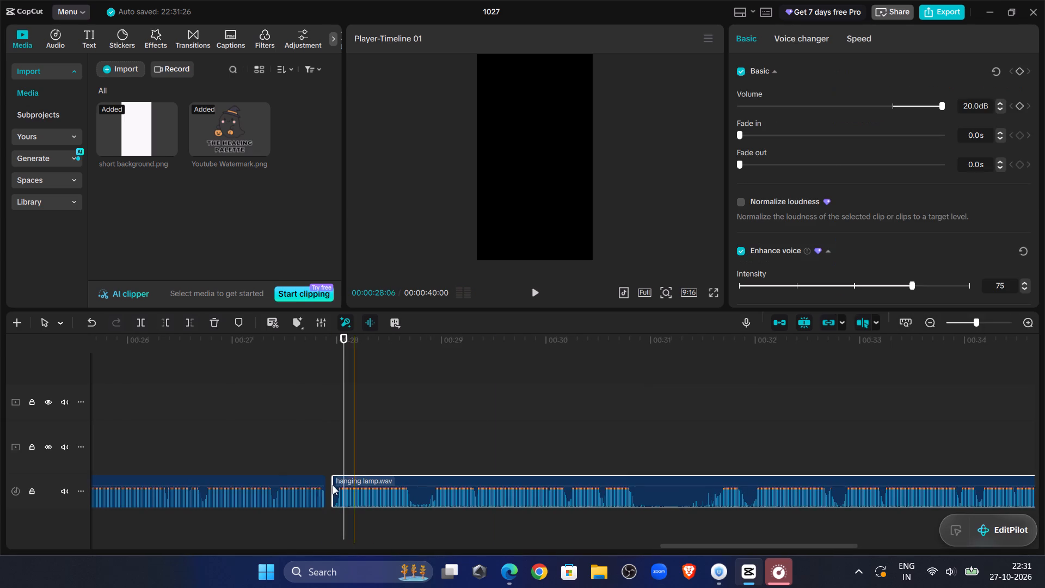
click(329, 485)
drag(352, 479, 343, 497)
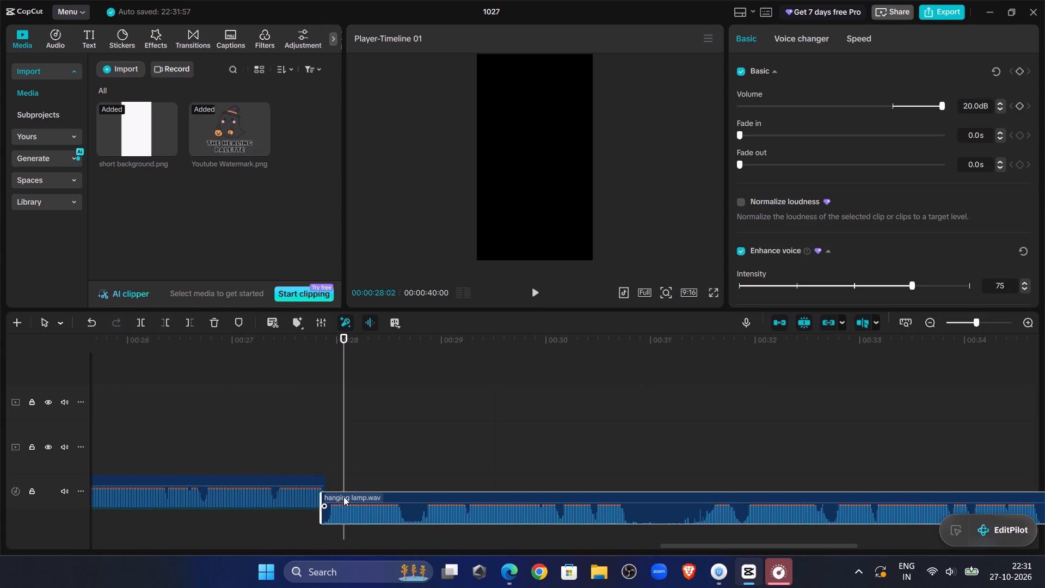
drag(343, 497, 345, 490)
Replay across the join at 00:00:27:27 and split the last voiceover clip at 00:00:28:22.
click(237, 403)
click(550, 292)
click(537, 292)
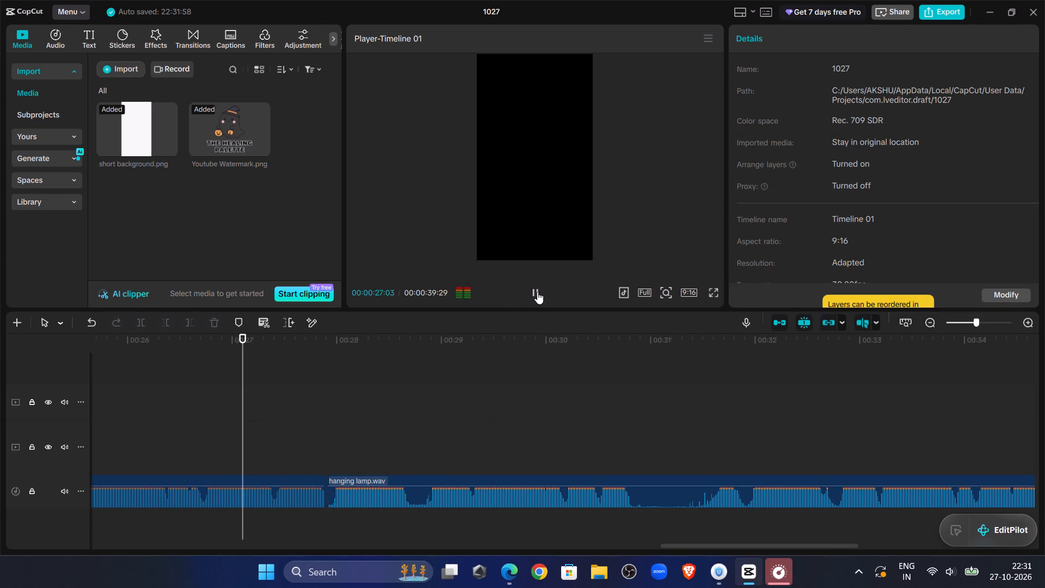
click(531, 293)
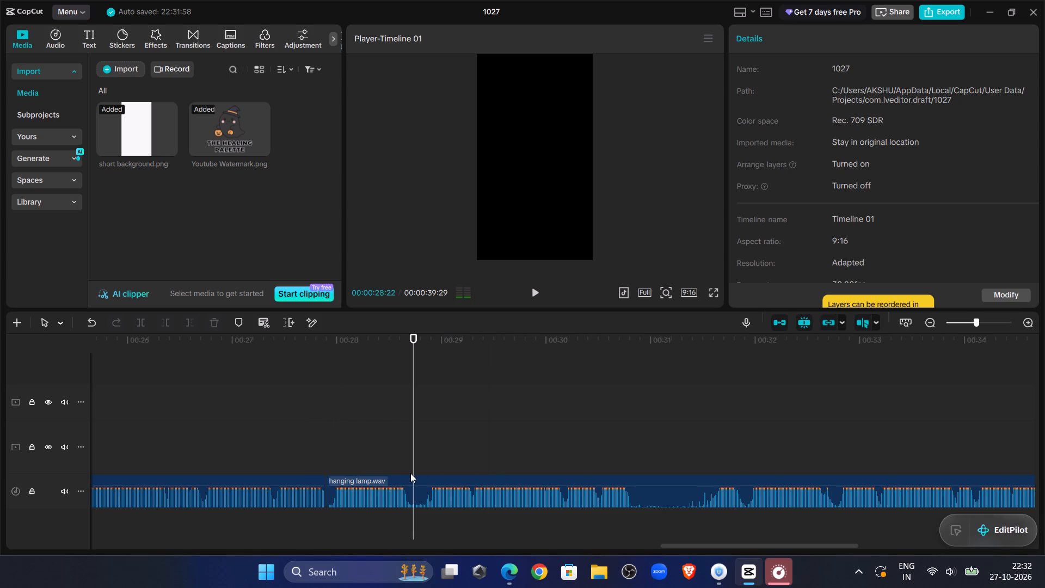
click(401, 486)
click(146, 320)
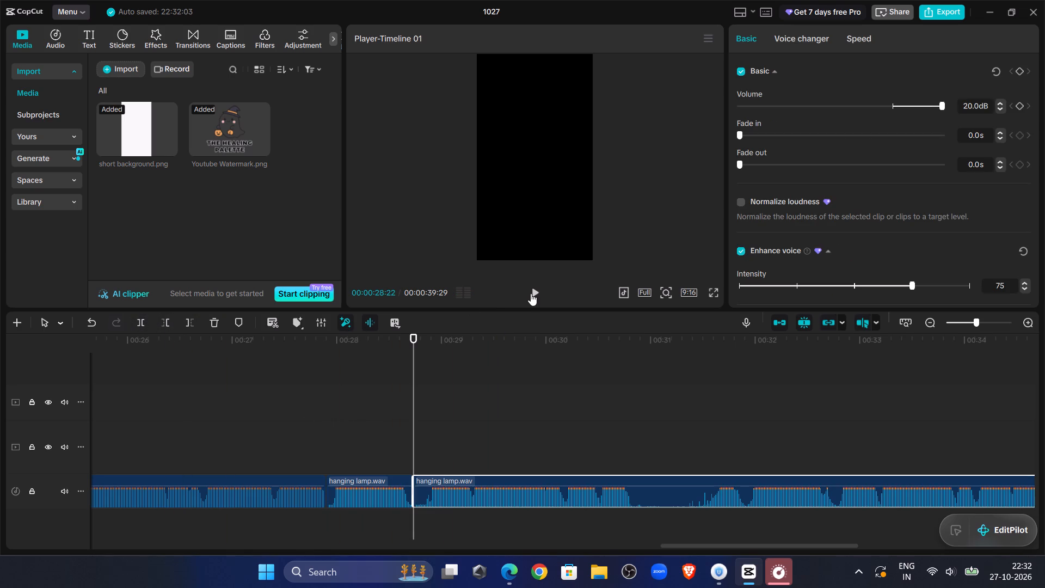
Trim about four frames of silence off the last clip's start at 00:00:28:22 and move it back against the preceding clip.
double_click(531, 293)
click(427, 412)
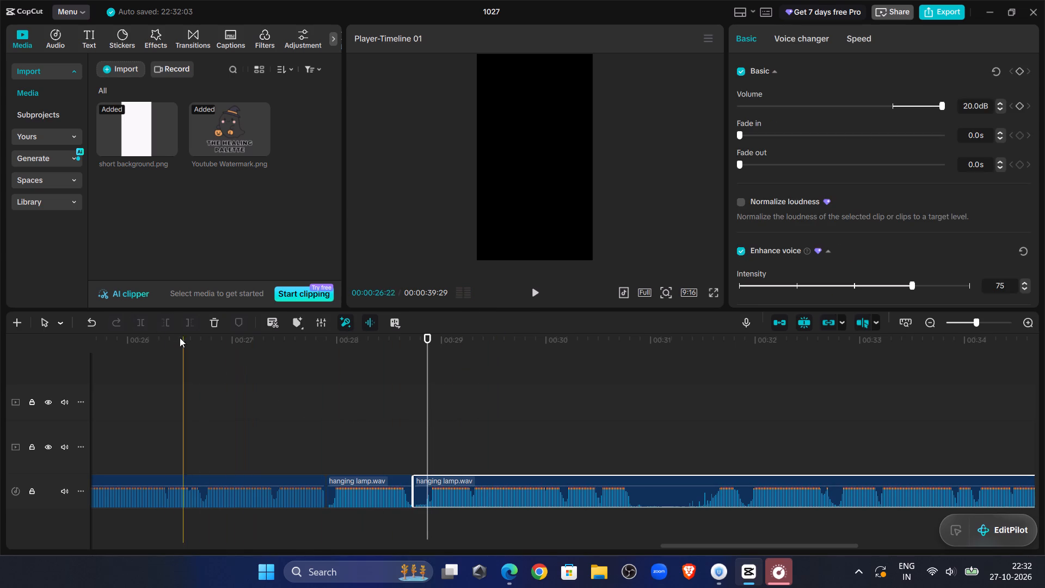
click(168, 317)
drag(447, 482, 433, 486)
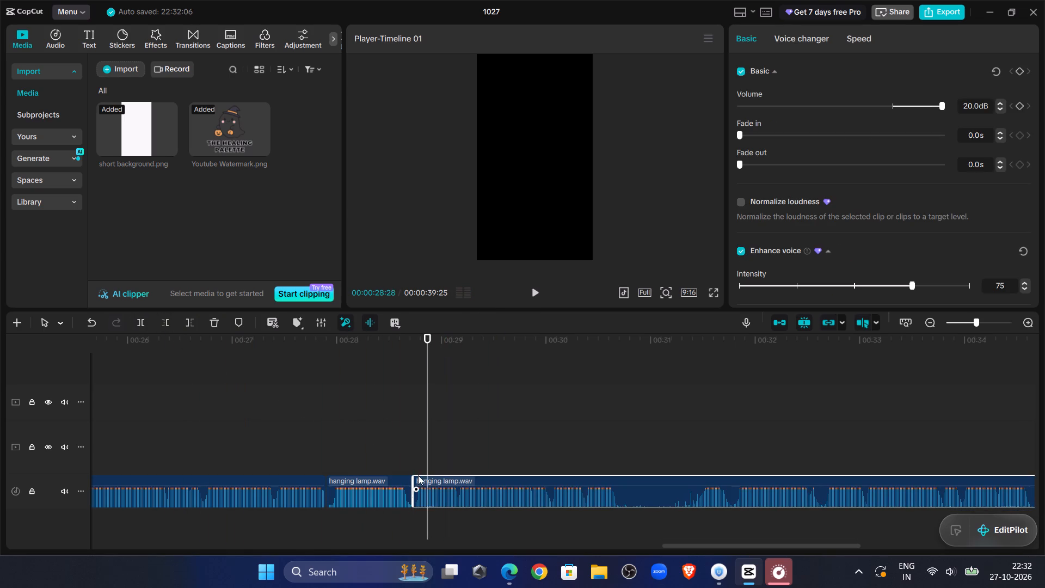
Replay past the join at 00:00:28:22 and trim off everything in the last voiceover clip after 00:00:30:21.
click(353, 420)
click(536, 287)
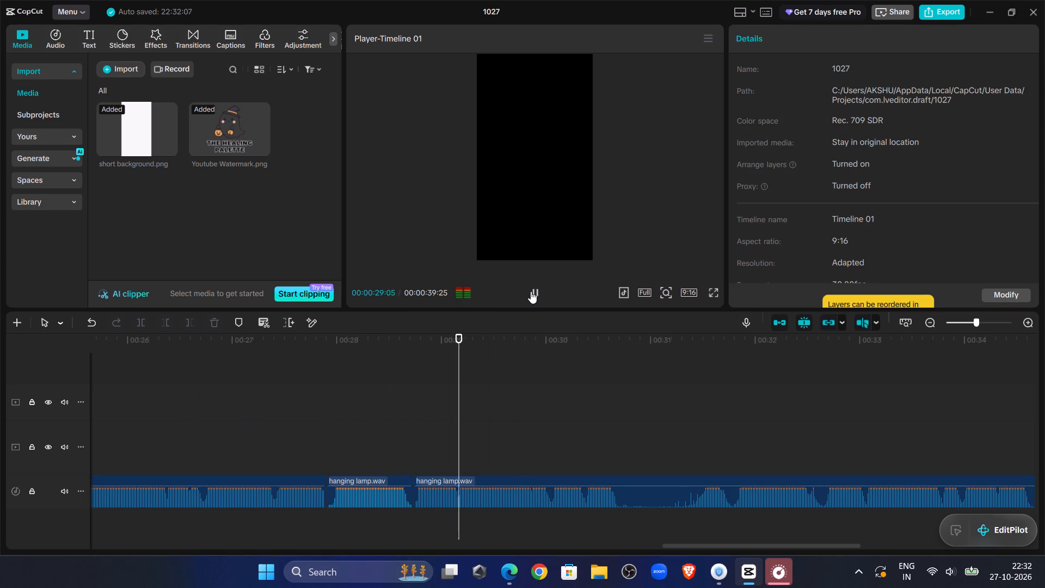
click(530, 293)
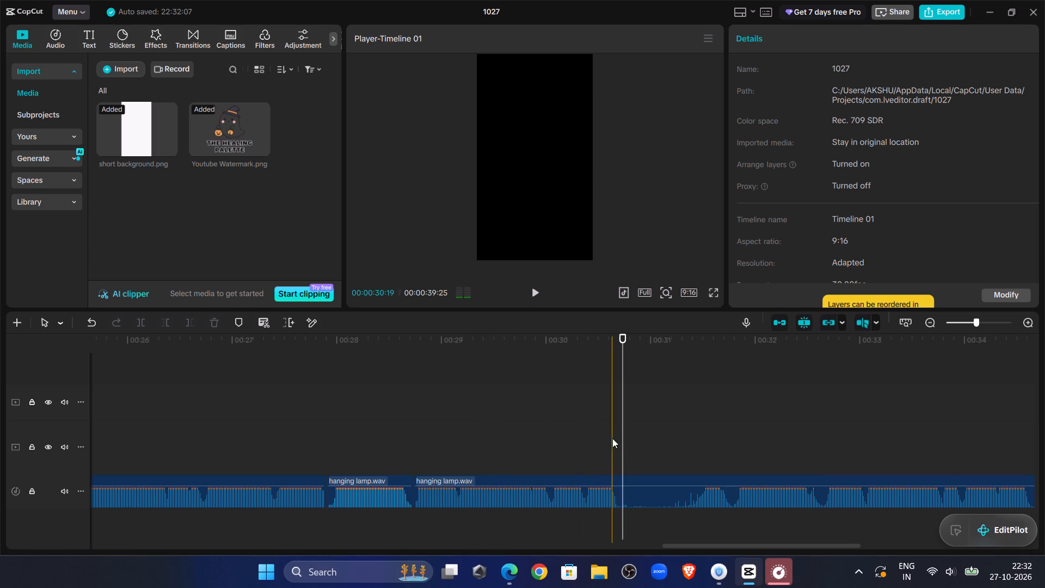
click(624, 442)
click(607, 488)
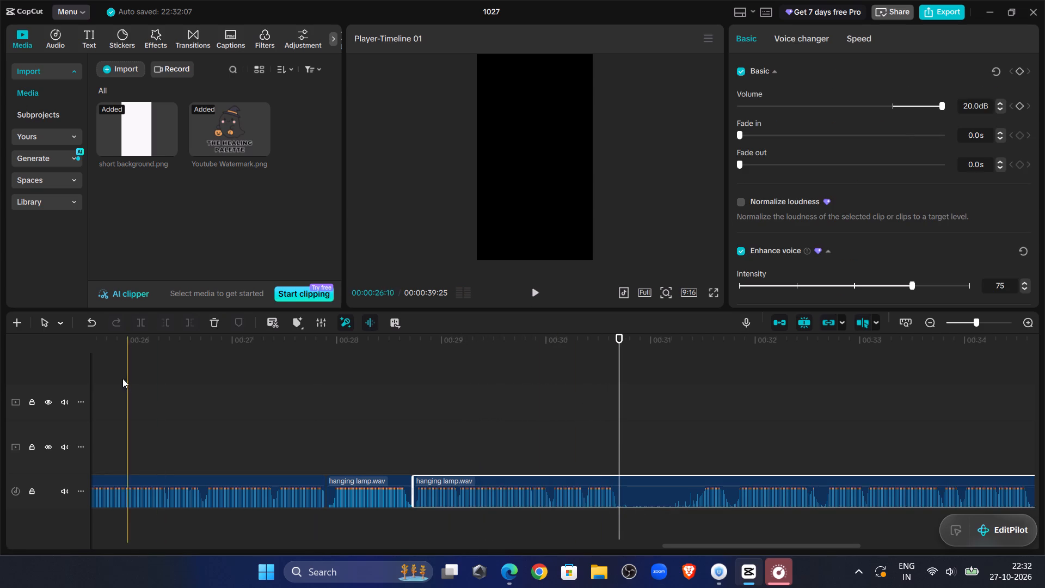
click(186, 327)
Extend the short background.png clip to end with the voiceover at 00:00:30:21.
click(538, 295)
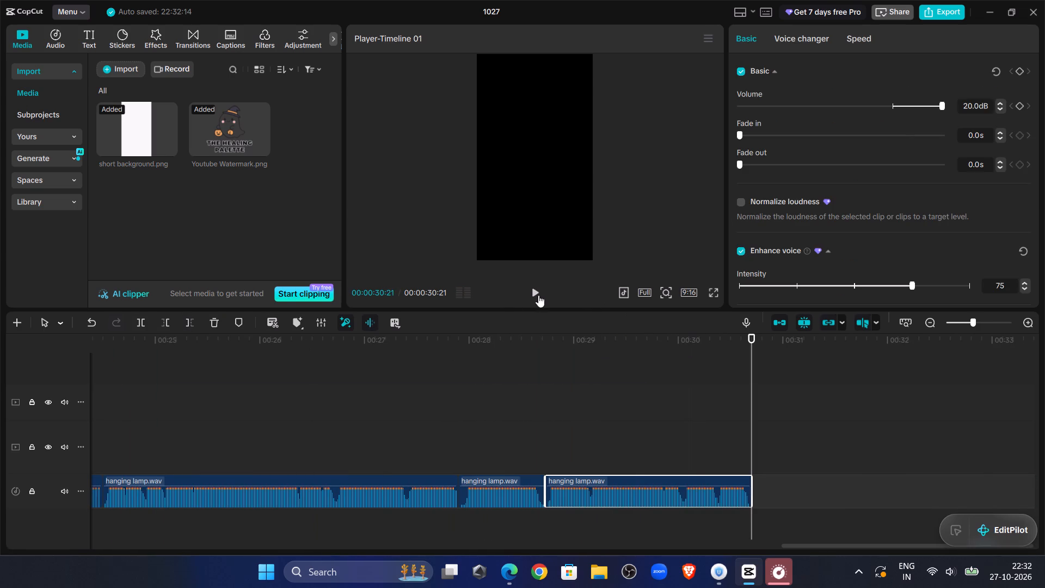
click(962, 323)
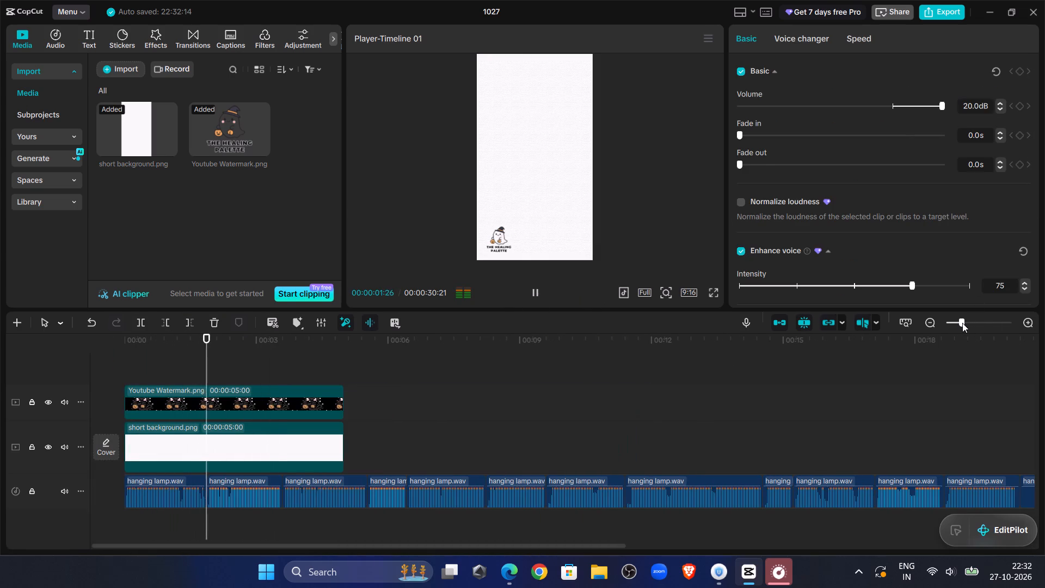
click(280, 444)
drag(345, 444, 1044, 246)
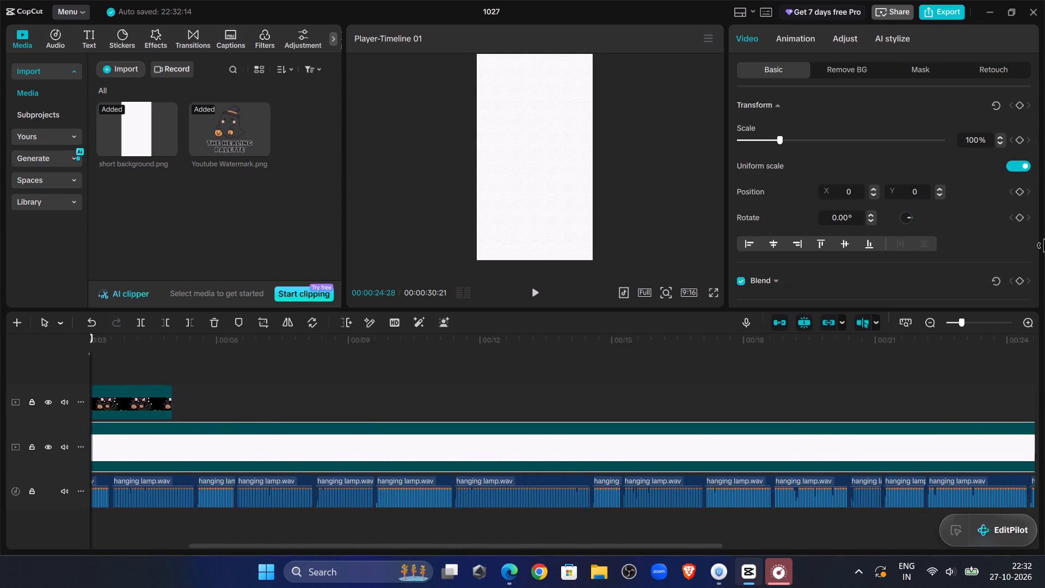
drag(1044, 246, 824, 356)
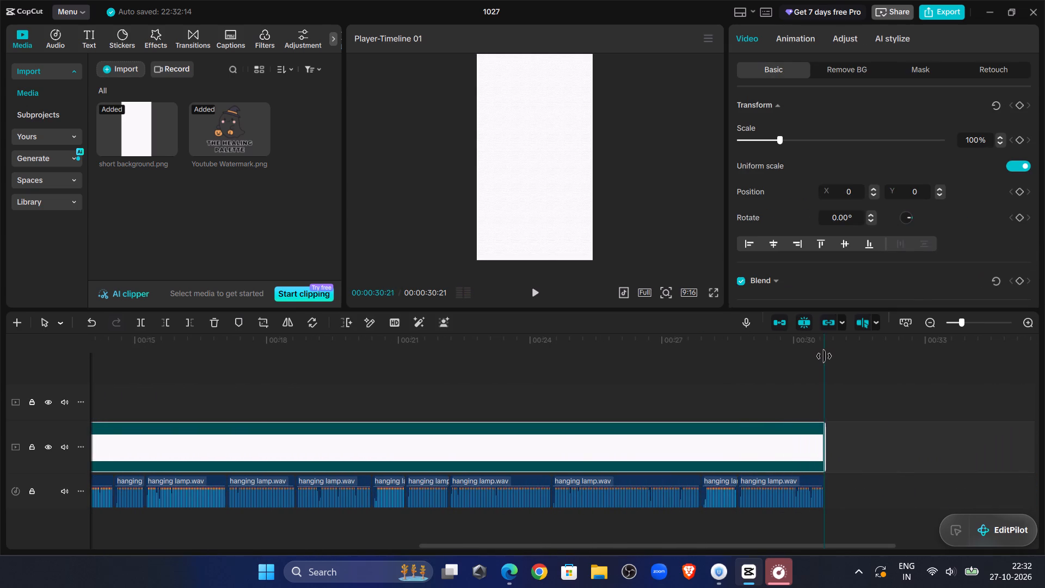
drag(824, 356, 824, 356)
Return the playhead to the start of the timeline, where the watermark clip is.
click(668, 379)
drag(668, 379, 0, 405)
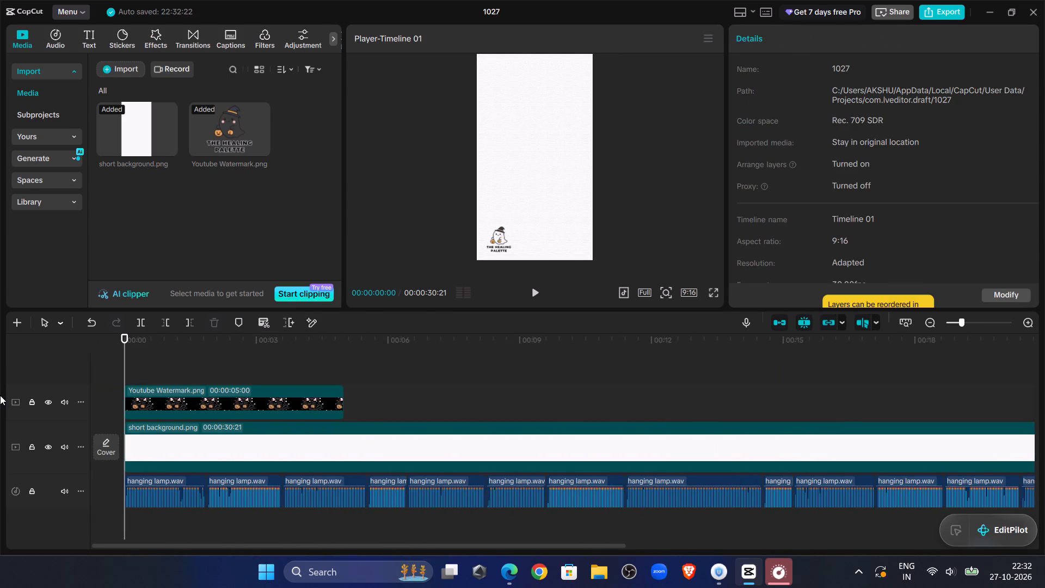
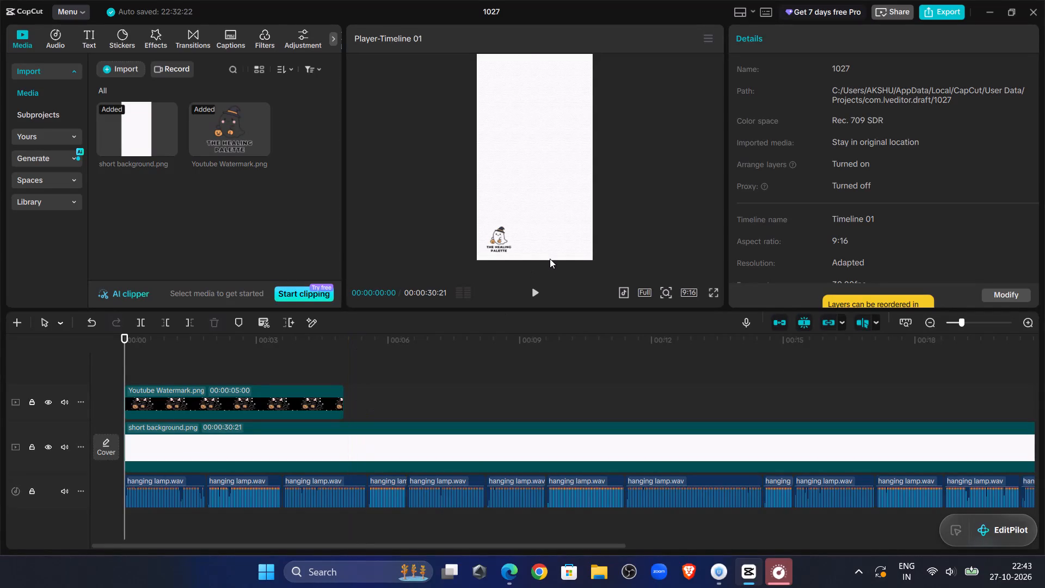
Briefly play the opening of the timeline and return the playhead to the start.
click(533, 284)
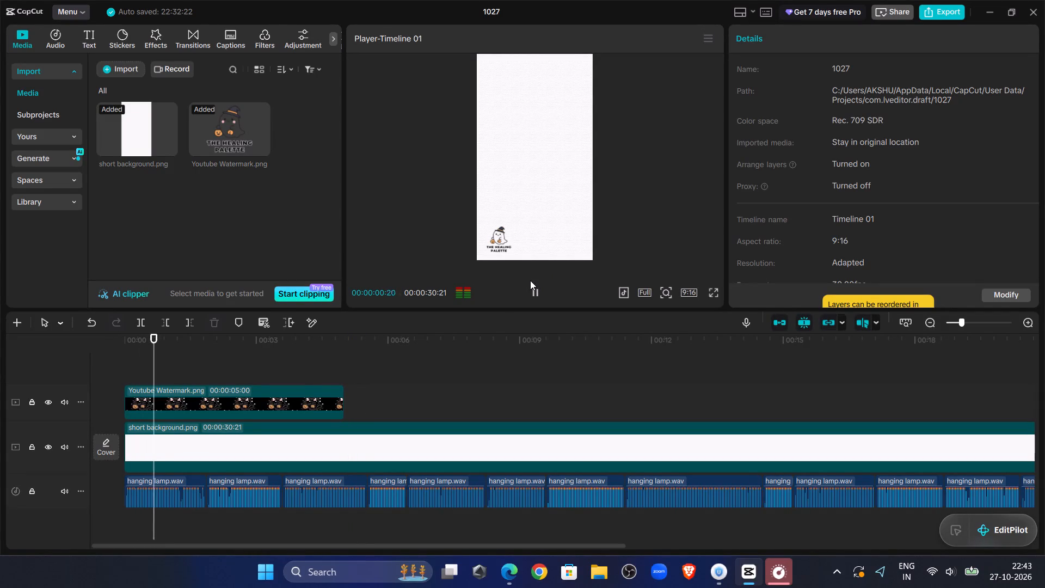
click(146, 348)
drag(146, 348, 0, 346)
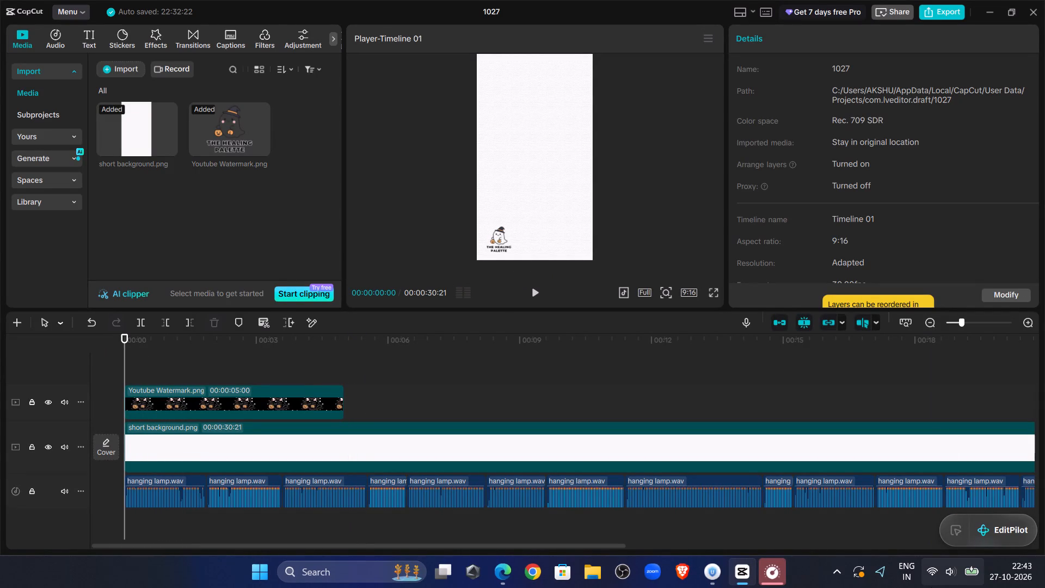
Play the timeline from the start to review the voiceover edit, setting the system volume to 16 while it plays.
click(939, 577)
click(880, 492)
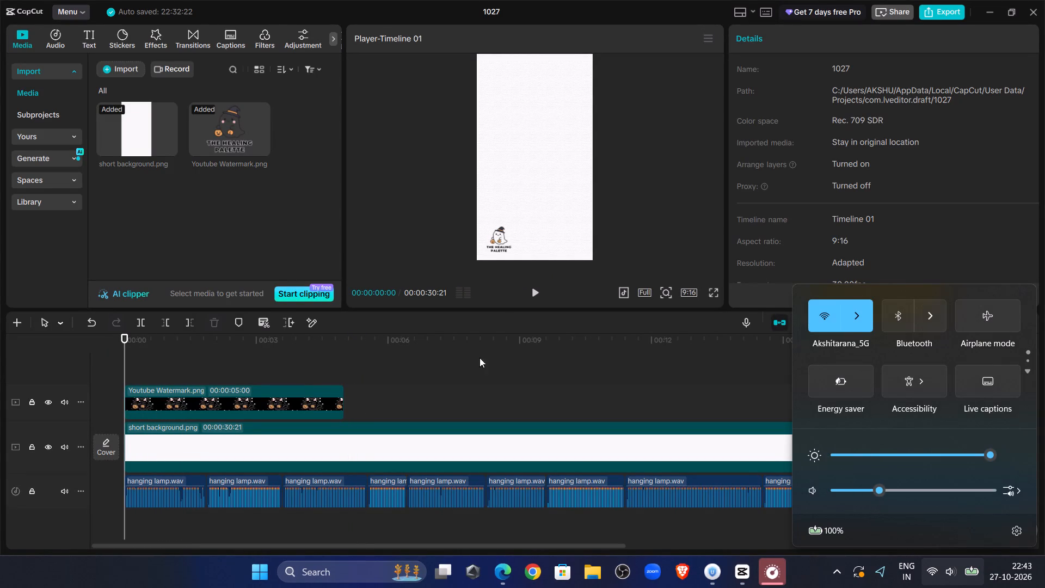
click(543, 292)
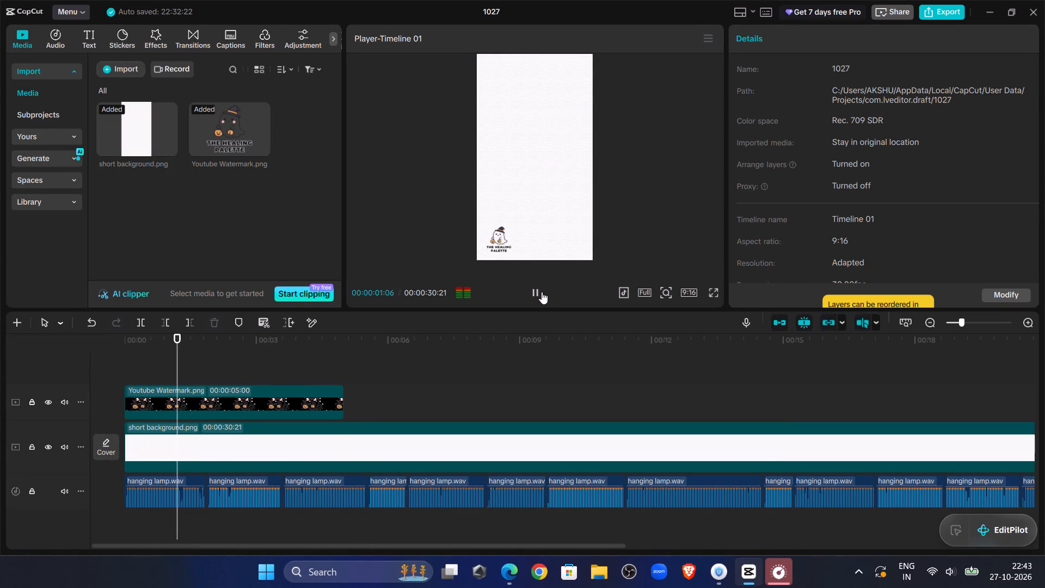
click(961, 577)
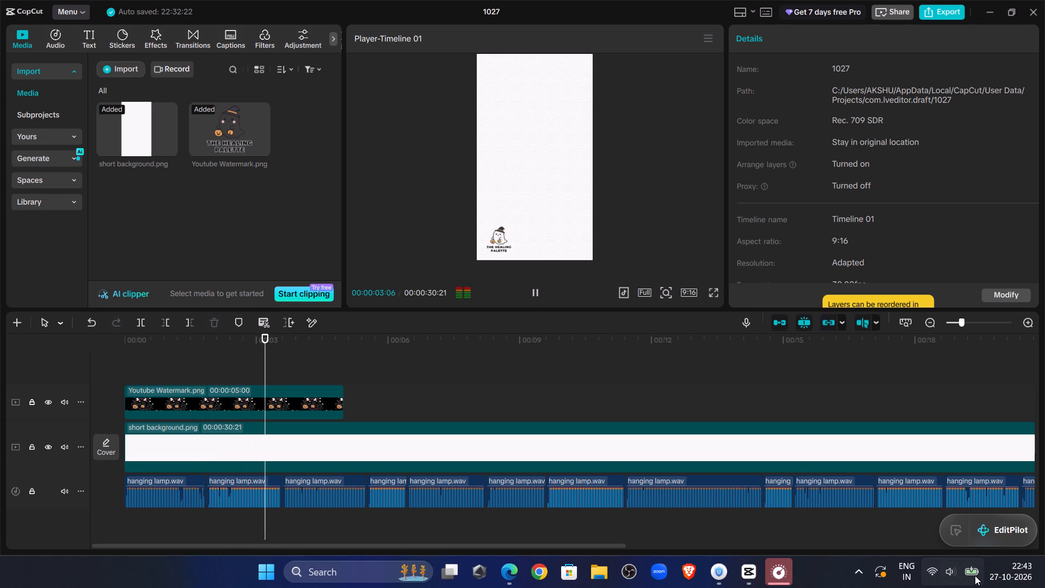
click(975, 574)
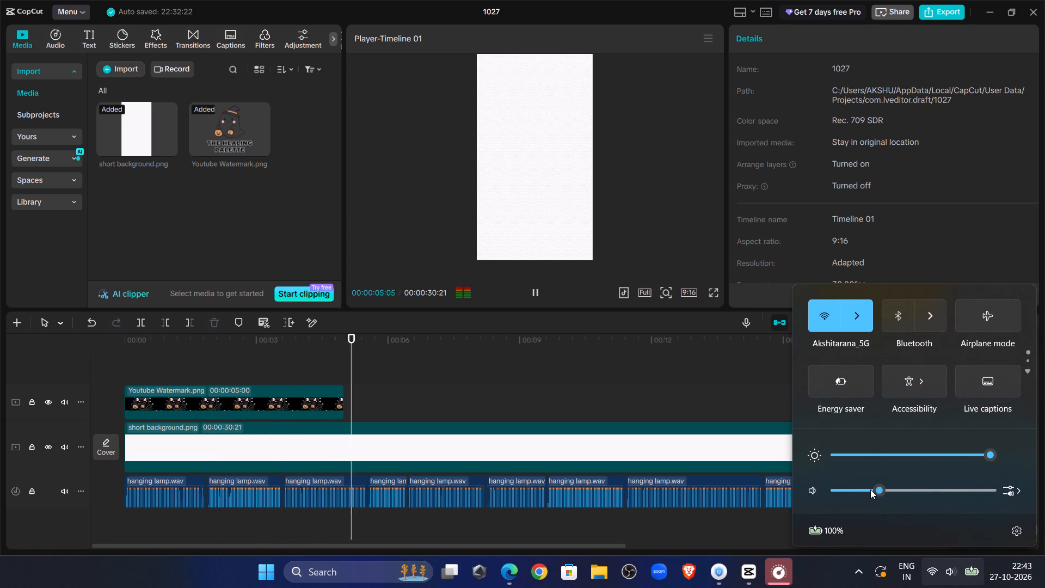
click(870, 493)
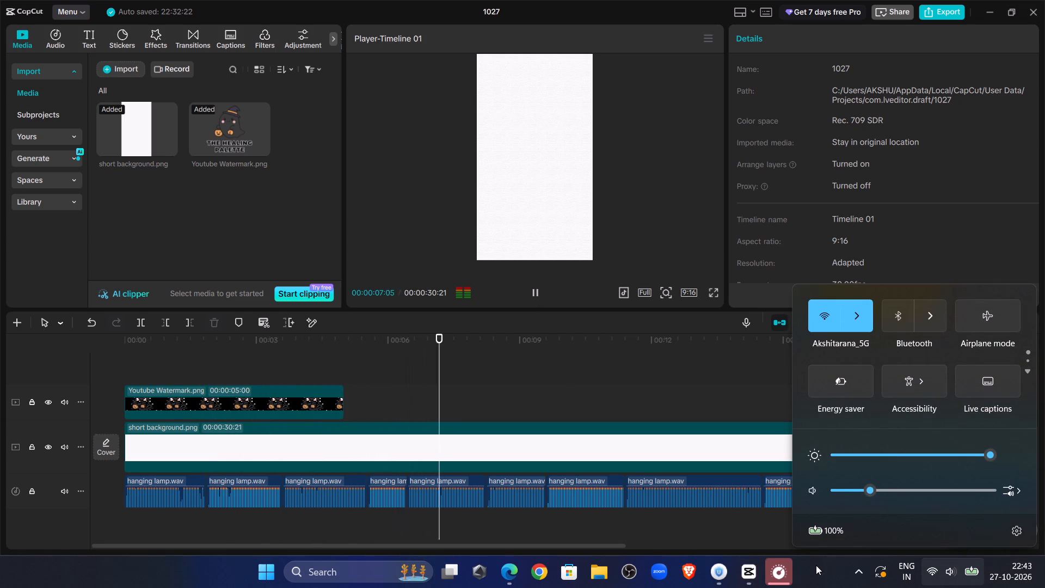
click(835, 454)
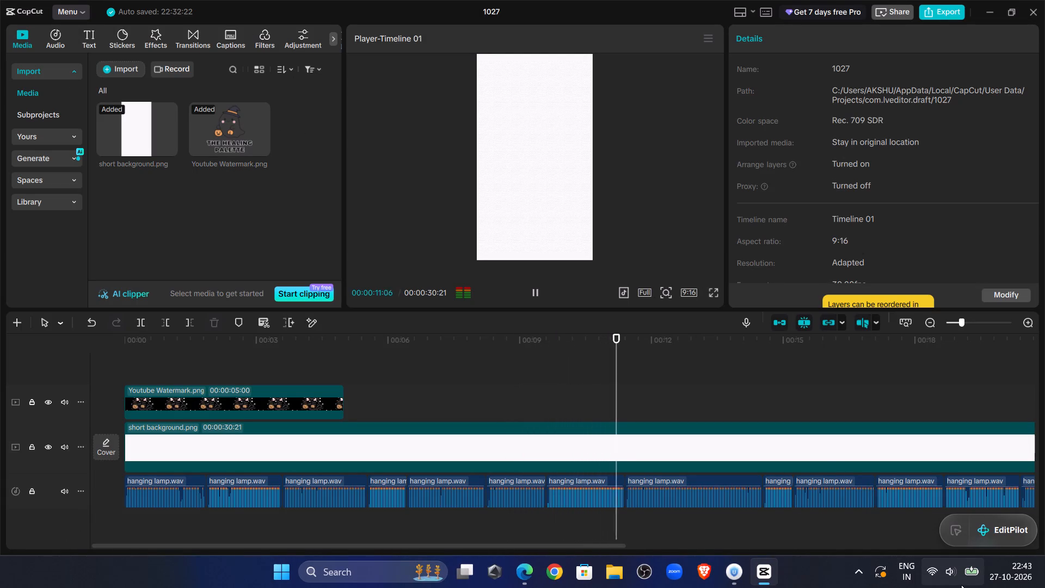
click(954, 579)
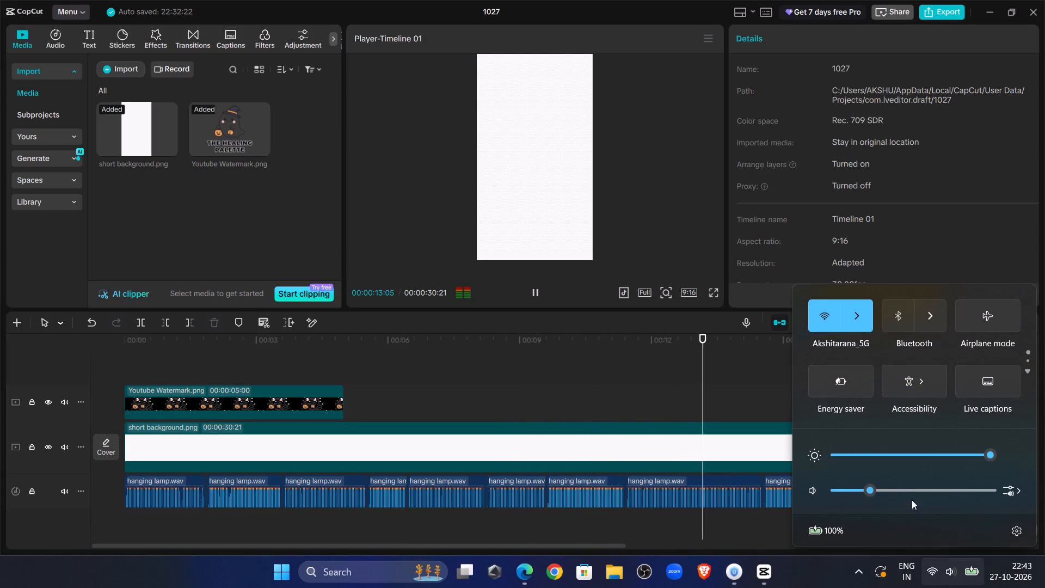
click(855, 493)
click(861, 495)
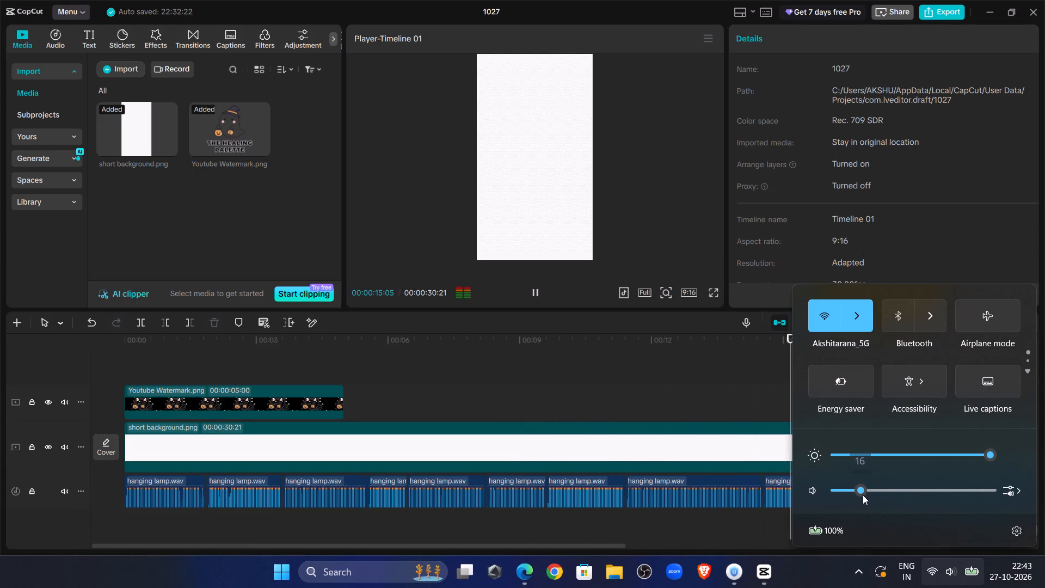
click(957, 579)
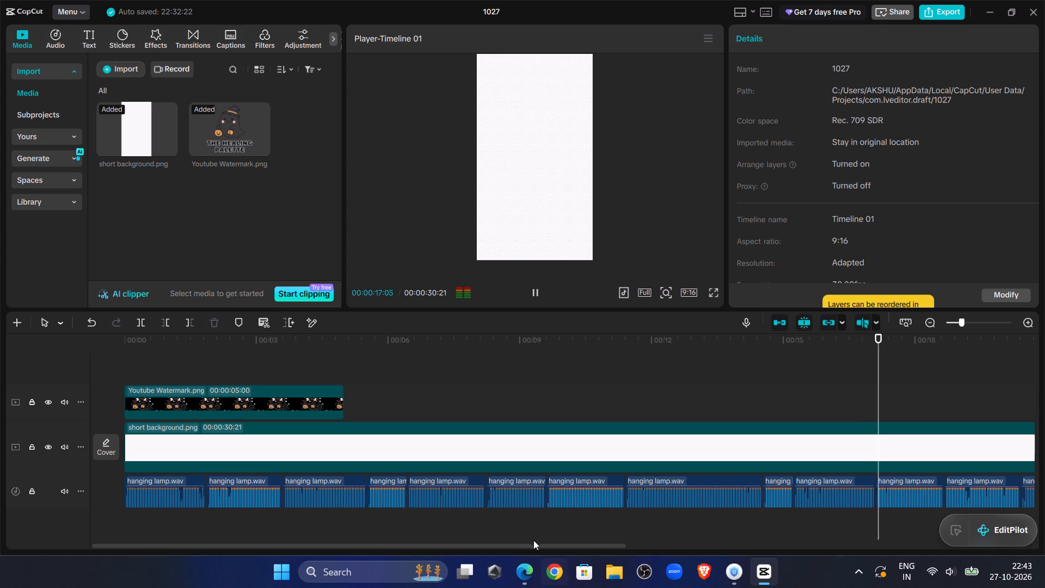
Listen to the rest of the voiceover and replay its final joins from about 00:00:27:20 to the end.
drag(533, 544, 849, 545)
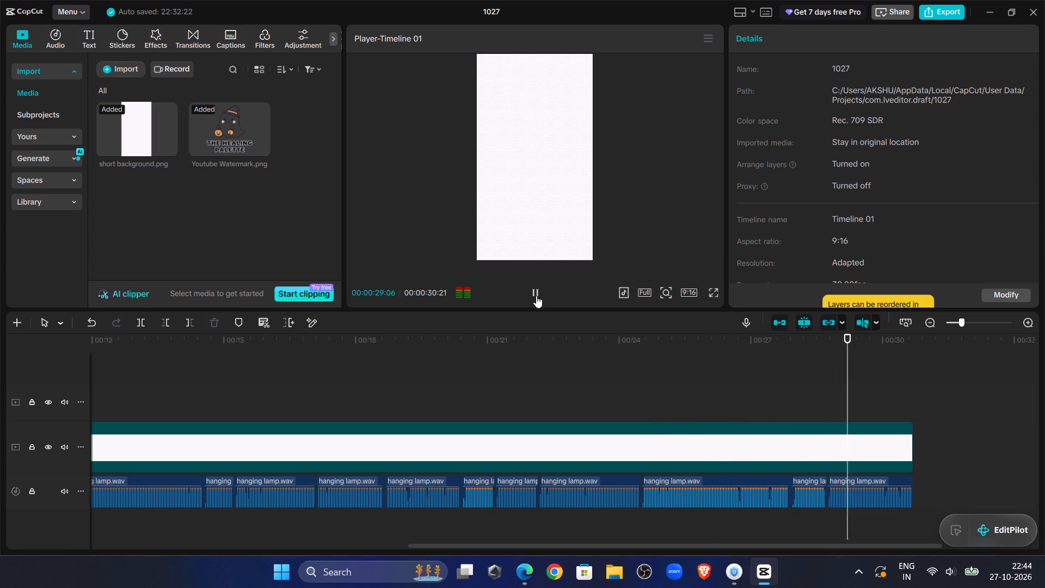
click(785, 382)
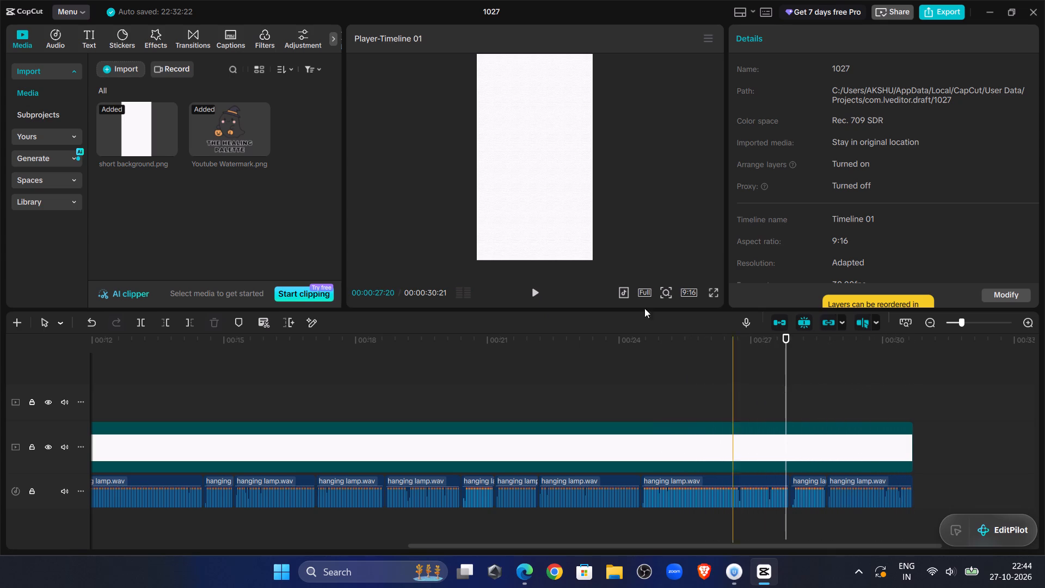
click(538, 292)
click(538, 292)
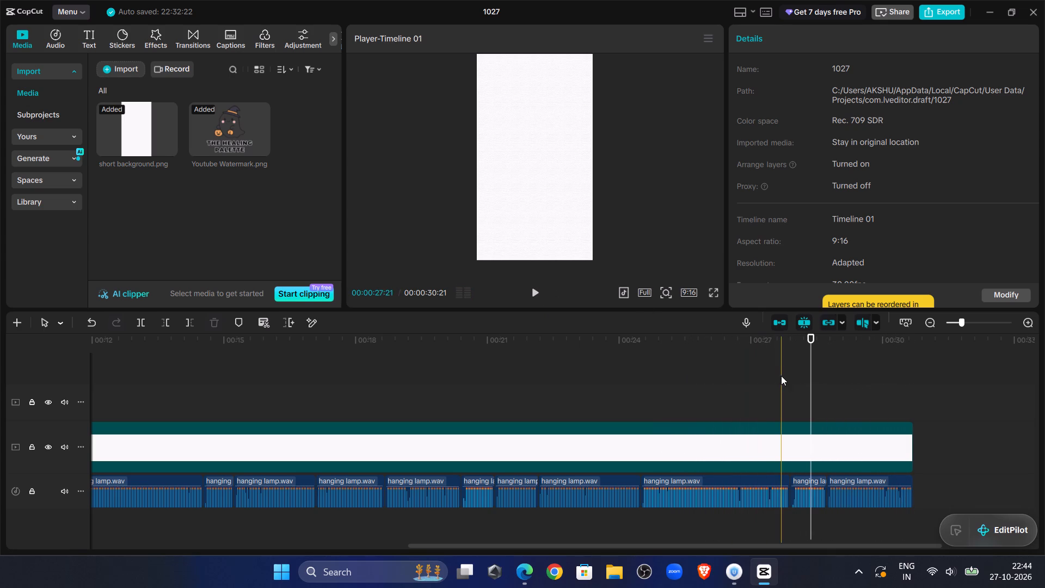
click(781, 376)
click(537, 281)
double_click(539, 289)
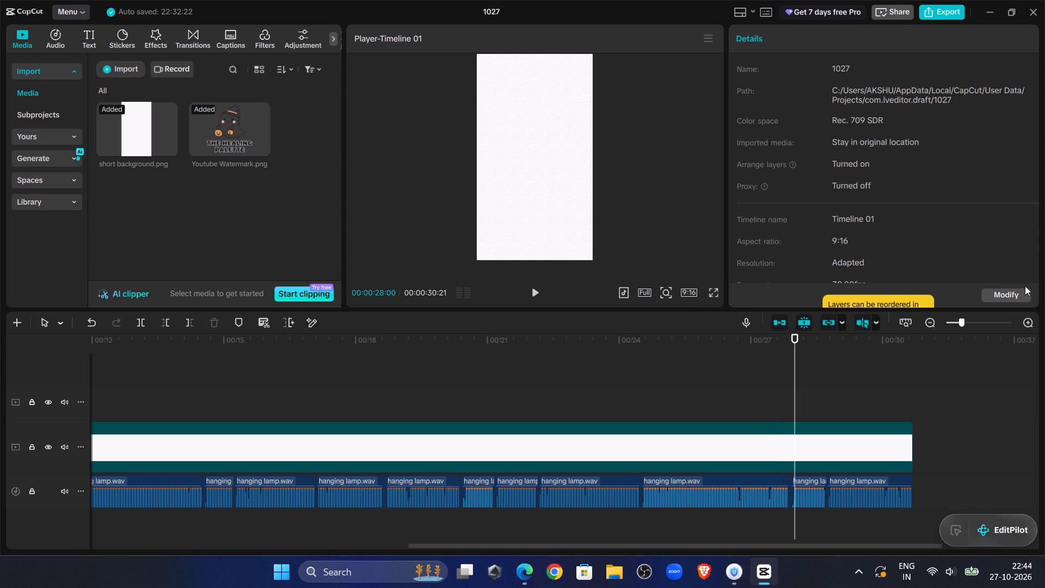
click(571, 404)
click(533, 296)
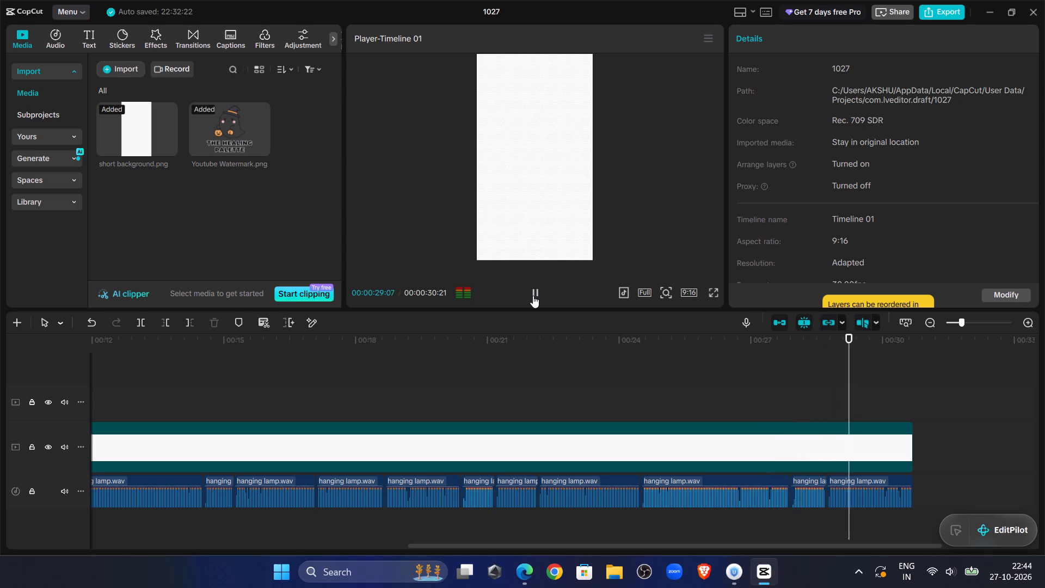
click(533, 296)
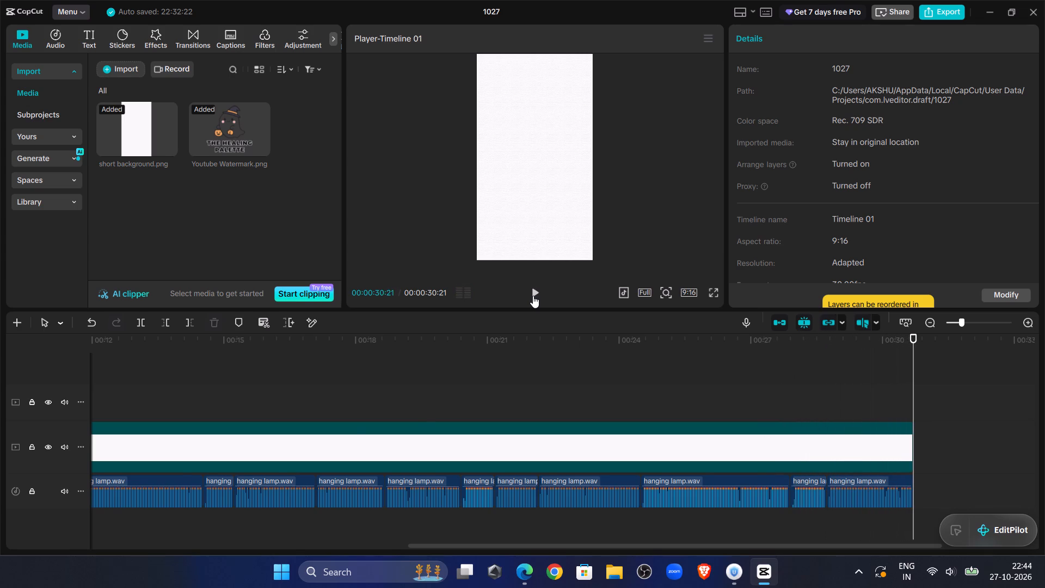
Extend the Youtube Watermark.png clip to end with the background and voiceover at about 00:00:30:21.
click(533, 296)
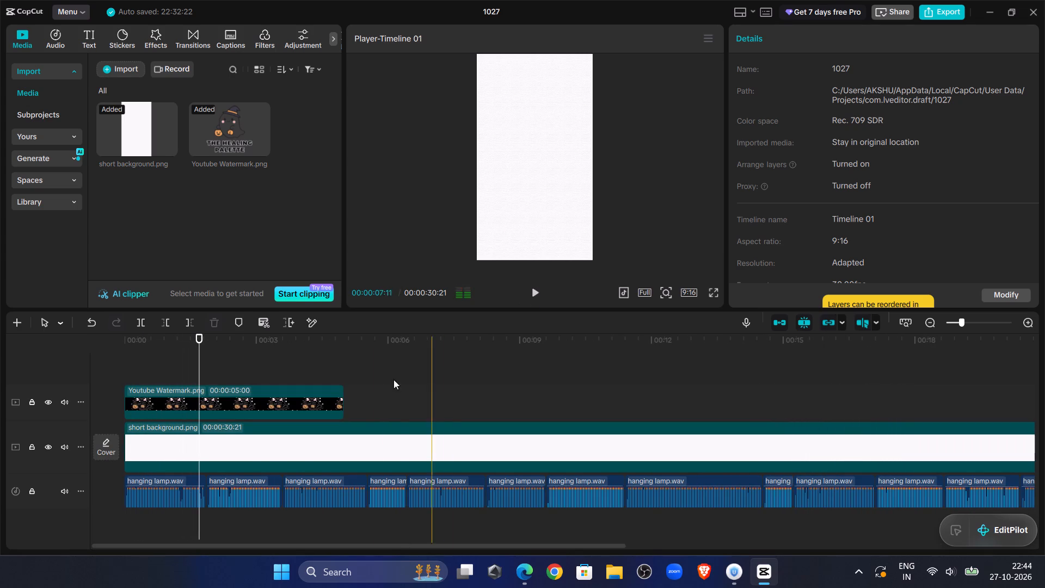
click(316, 402)
drag(343, 400, 1044, 351)
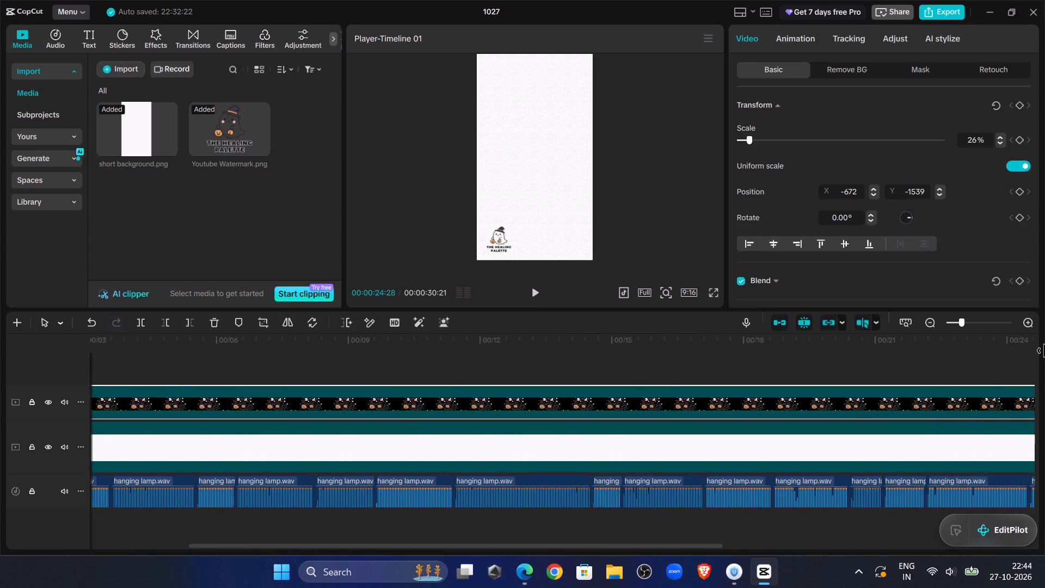
drag(1044, 351, 704, 405)
click(636, 364)
drag(636, 364, 763, 395)
click(672, 365)
click(687, 401)
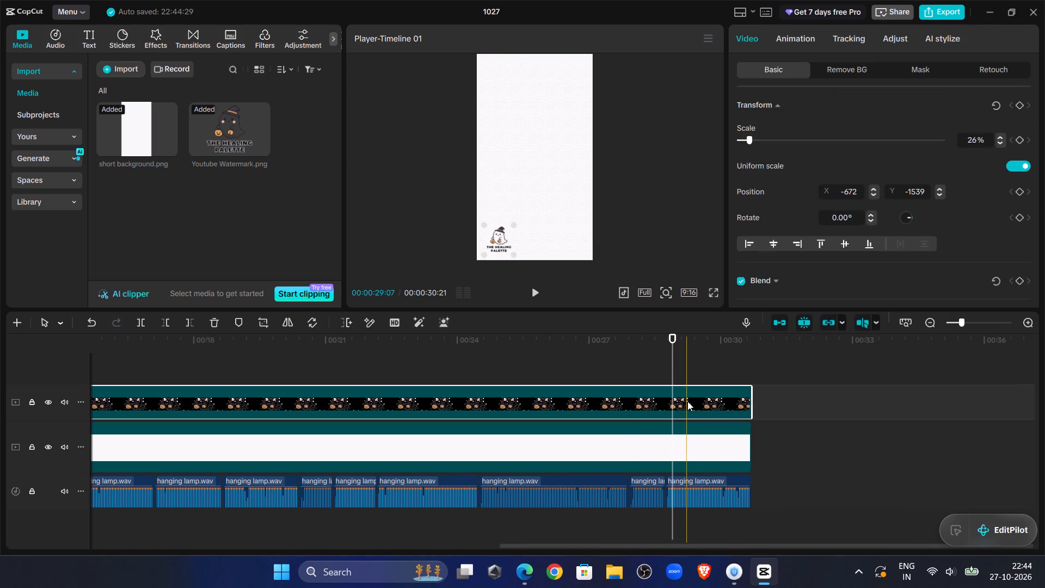
Close project 1027 and exit CapCut.
click(1031, 20)
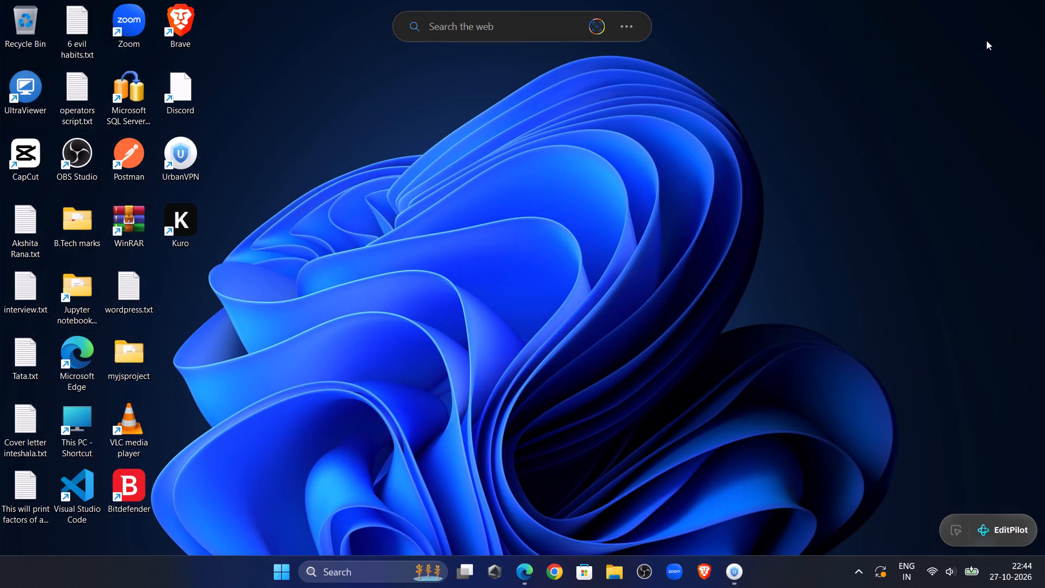
click(1023, 12)
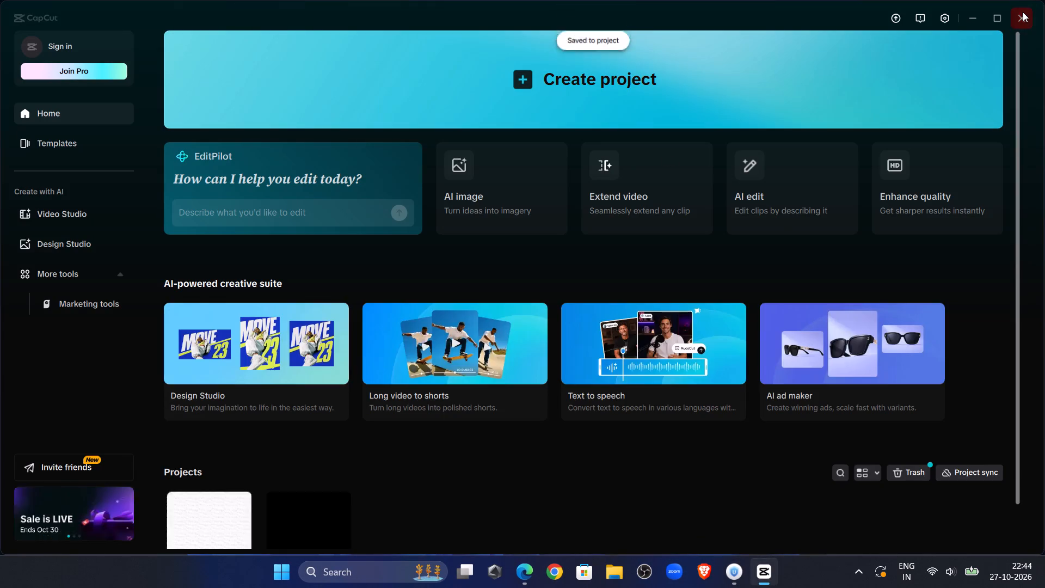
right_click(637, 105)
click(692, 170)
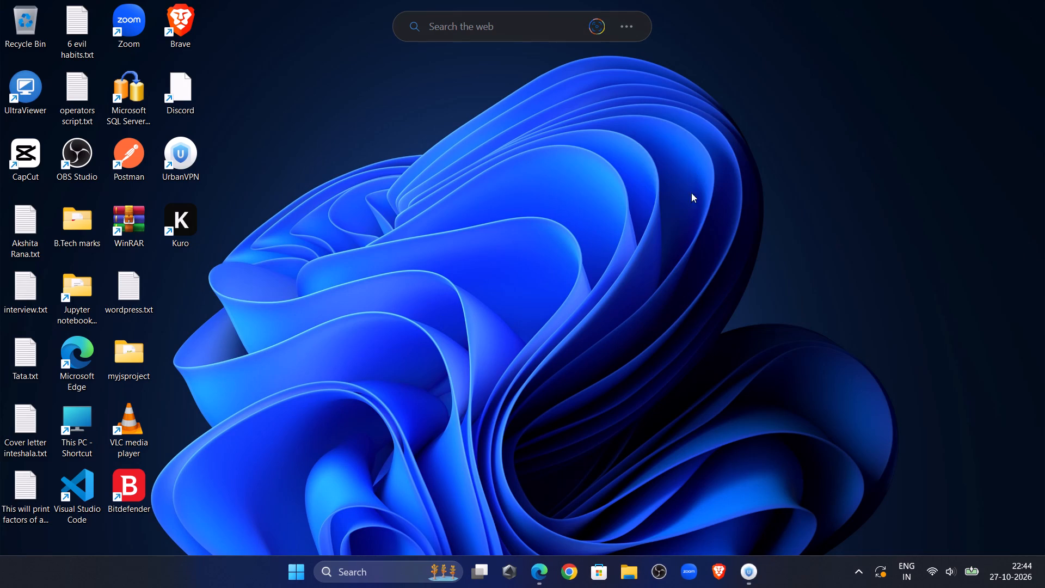
Switch to UrbanVPN, disconnect the VPN and close its window.
click(756, 573)
click(450, 201)
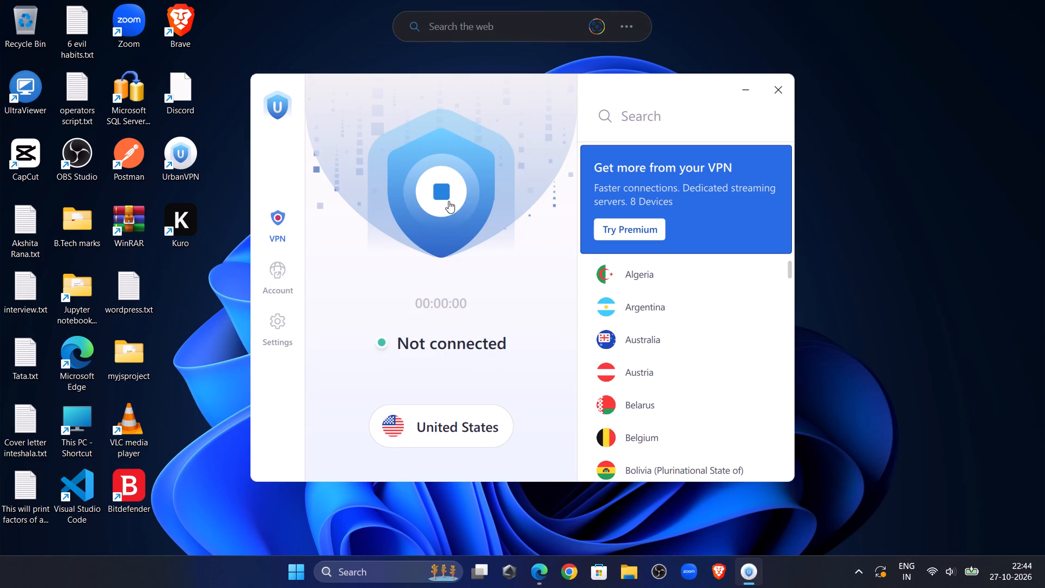
click(791, 75)
click(545, 573)
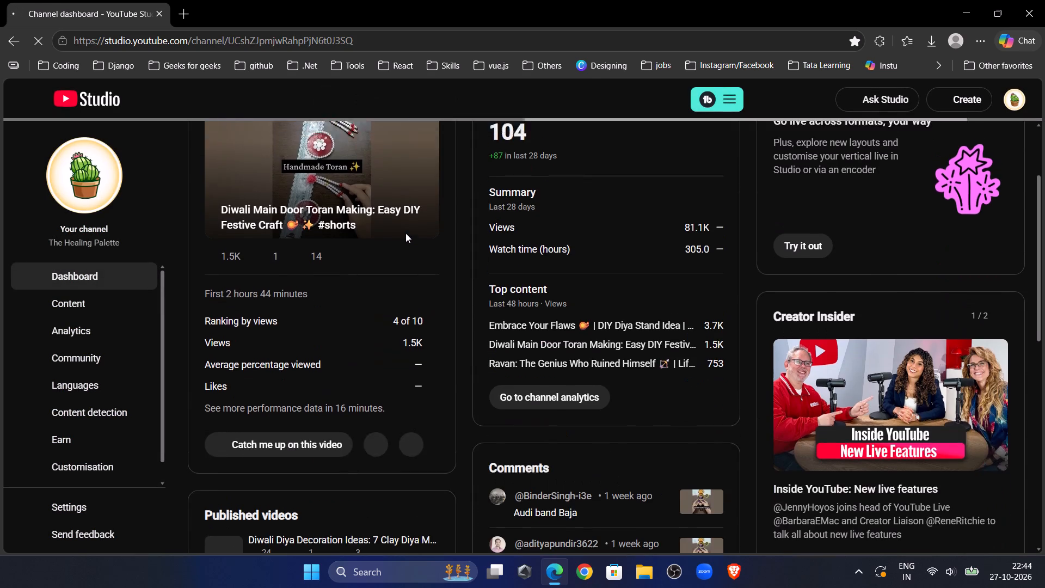
scroll(405, 233, down, 5)
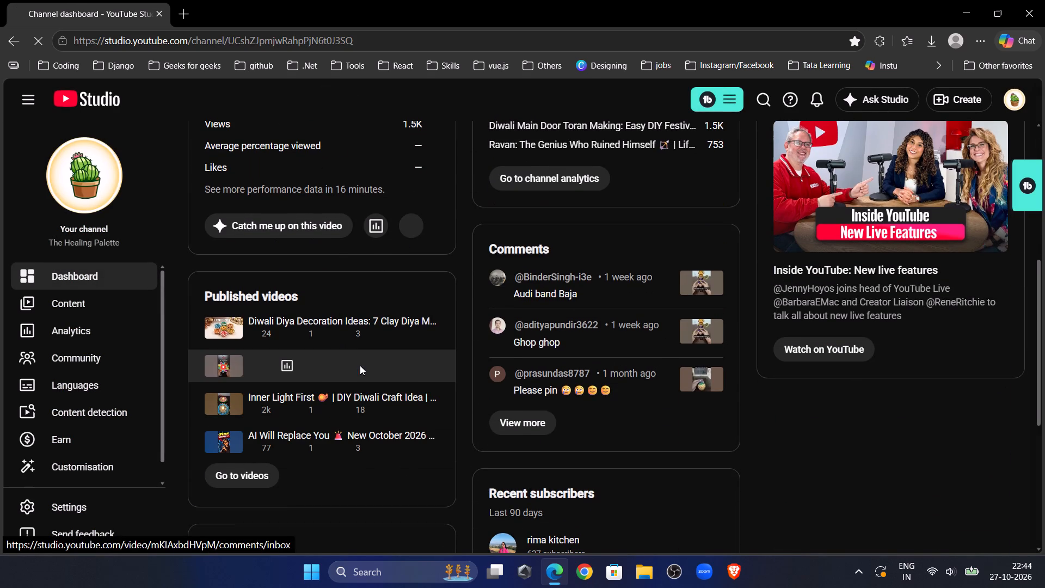
scroll(349, 265, up, 2)
click(378, 364)
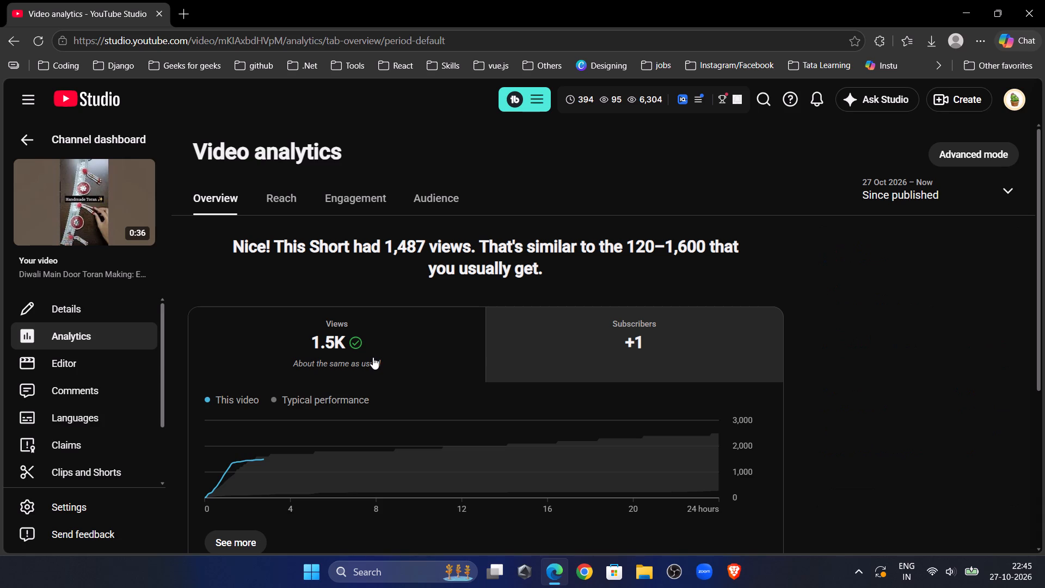
scroll(364, 344, down, 3)
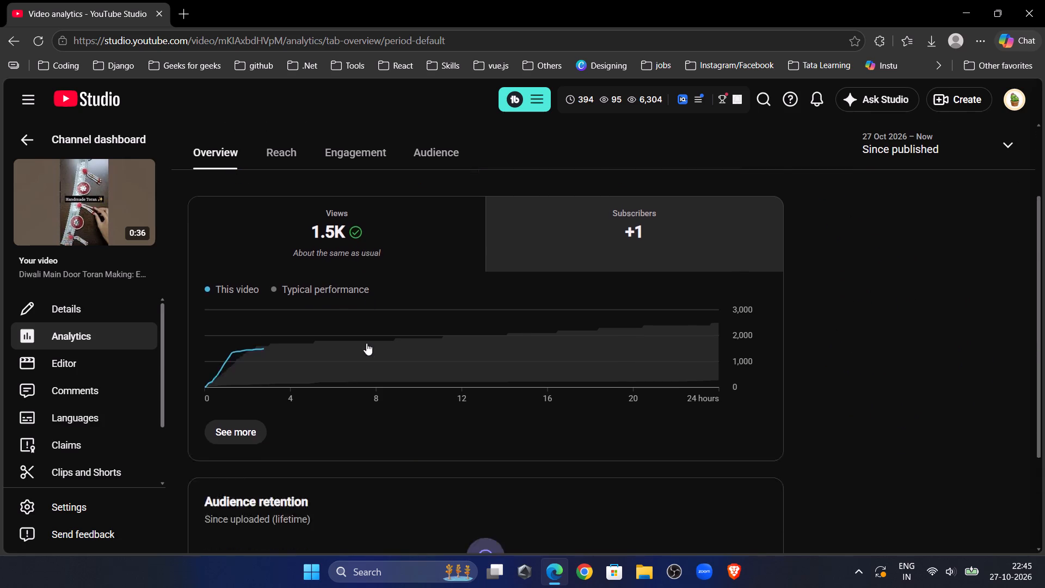
scroll(353, 338, up, 2)
click(313, 254)
click(315, 271)
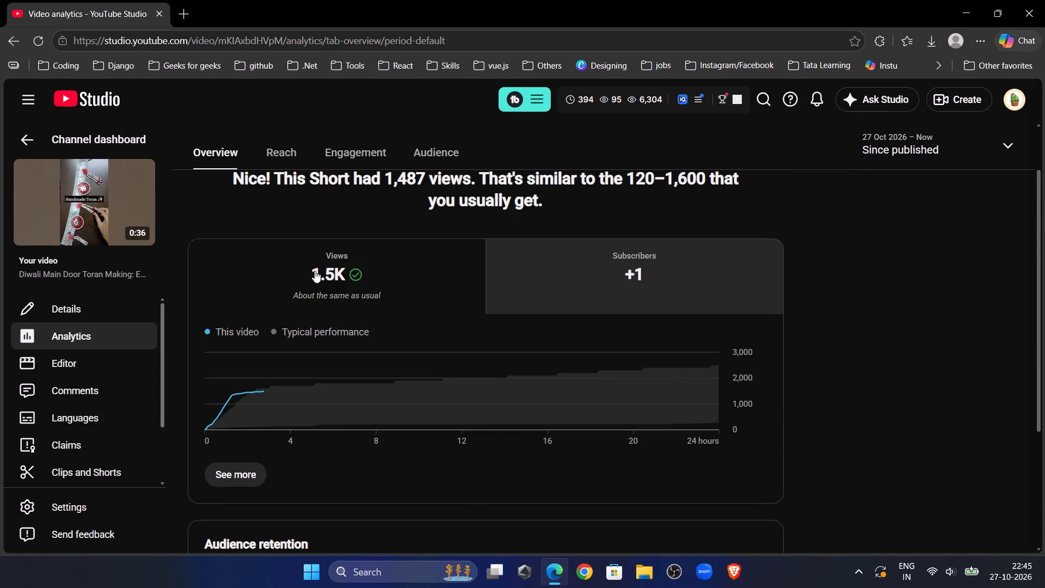
double_click(315, 271)
scroll(412, 269, up, 6)
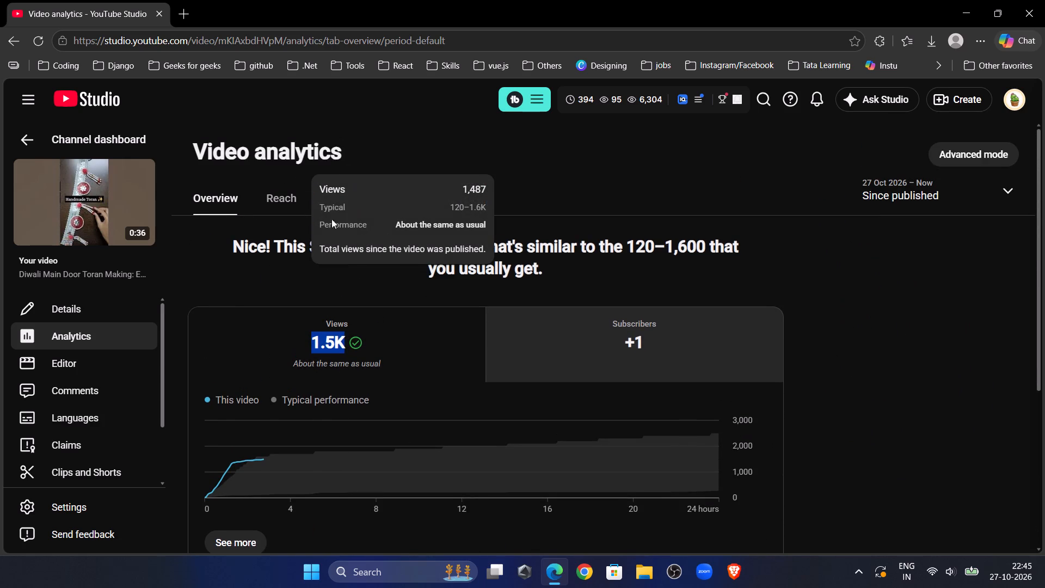
Examine the Short's Reach and Engagement analytics, including engaged views and how viewers engaged.
click(281, 201)
click(352, 215)
click(296, 198)
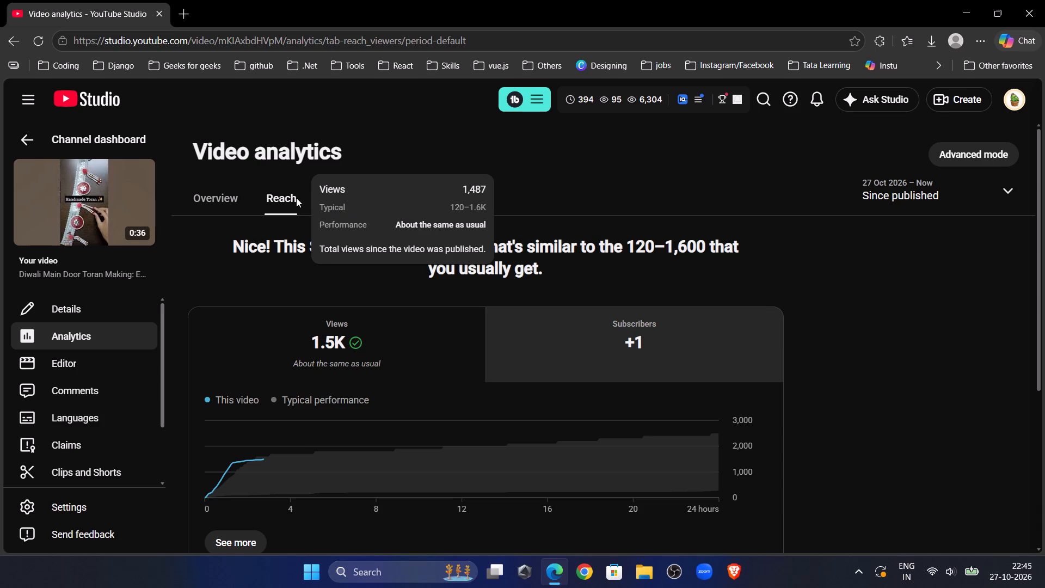
click(536, 176)
click(351, 192)
click(355, 209)
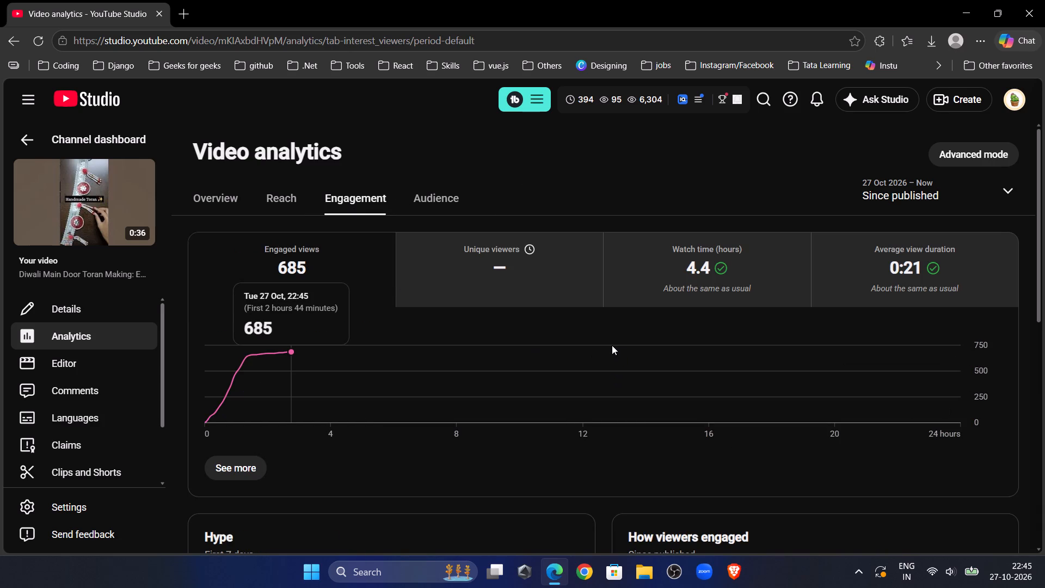
scroll(603, 338, down, 2)
scroll(601, 337, up, 1)
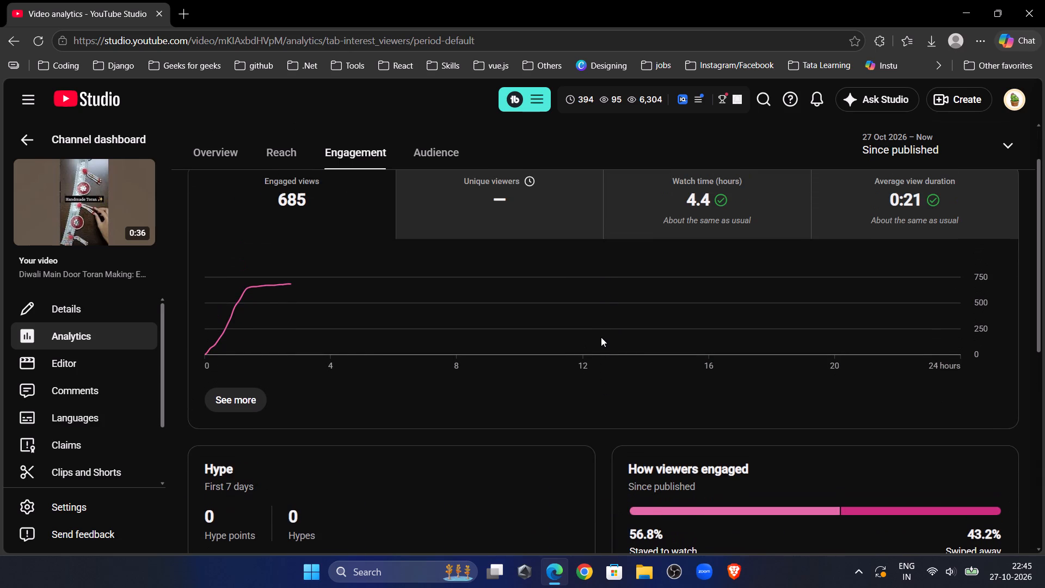
scroll(587, 331, down, 3)
scroll(587, 329, up, 6)
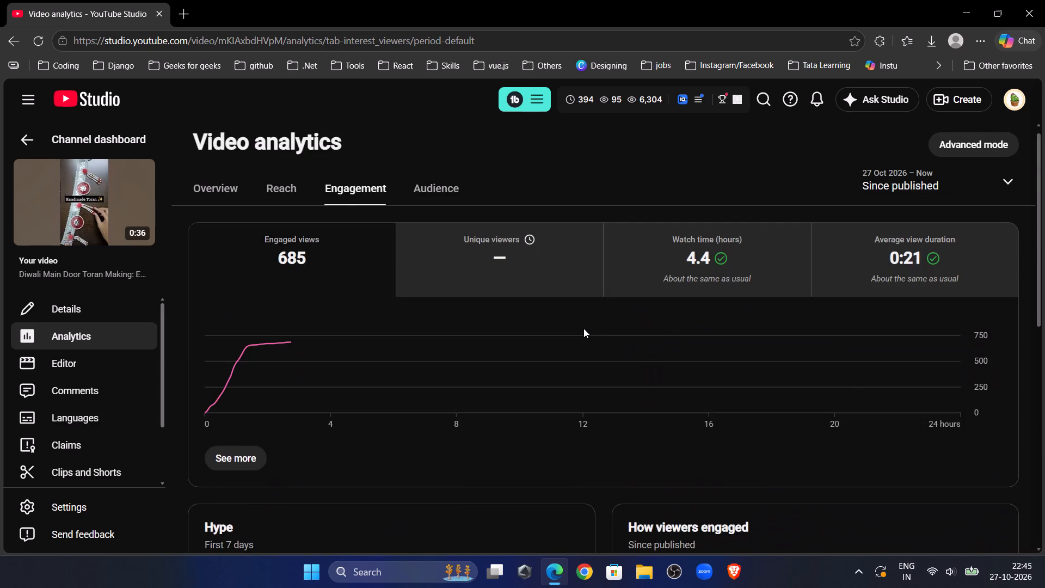
scroll(583, 328, down, 4)
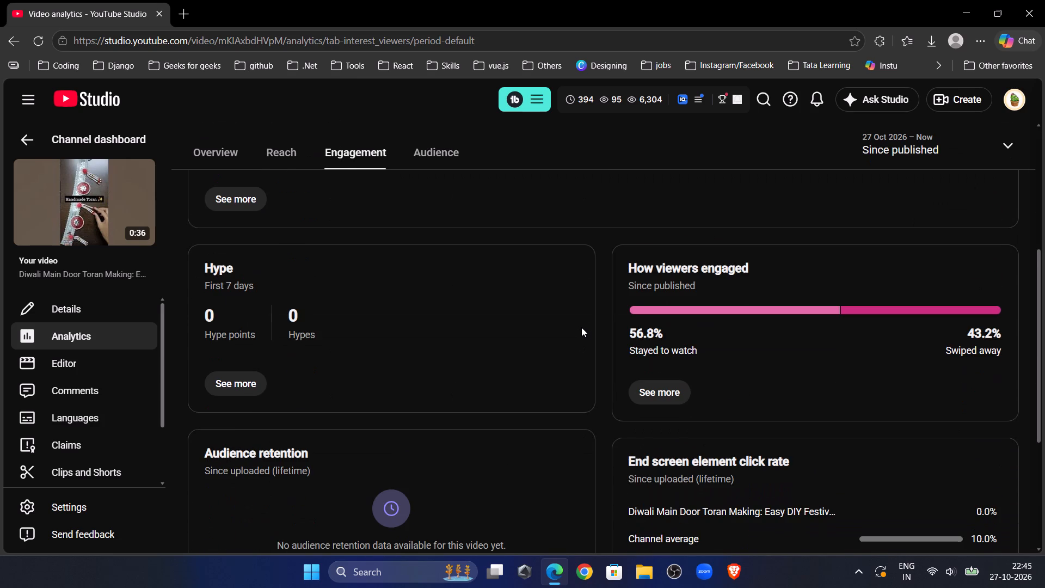
scroll(581, 327, up, 2)
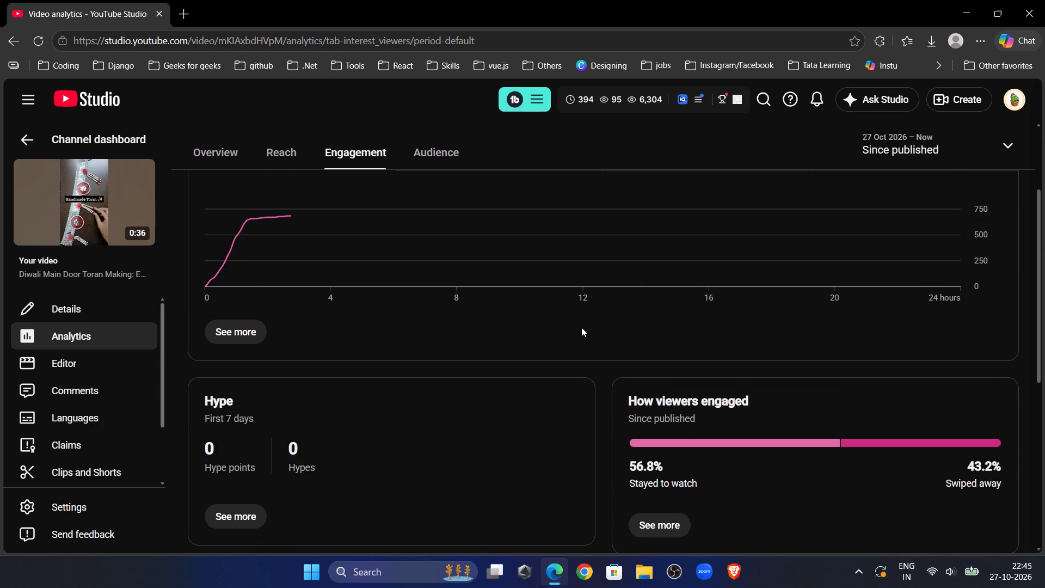
scroll(563, 327, up, 6)
Close the Microsoft Edge window.
click(1044, 0)
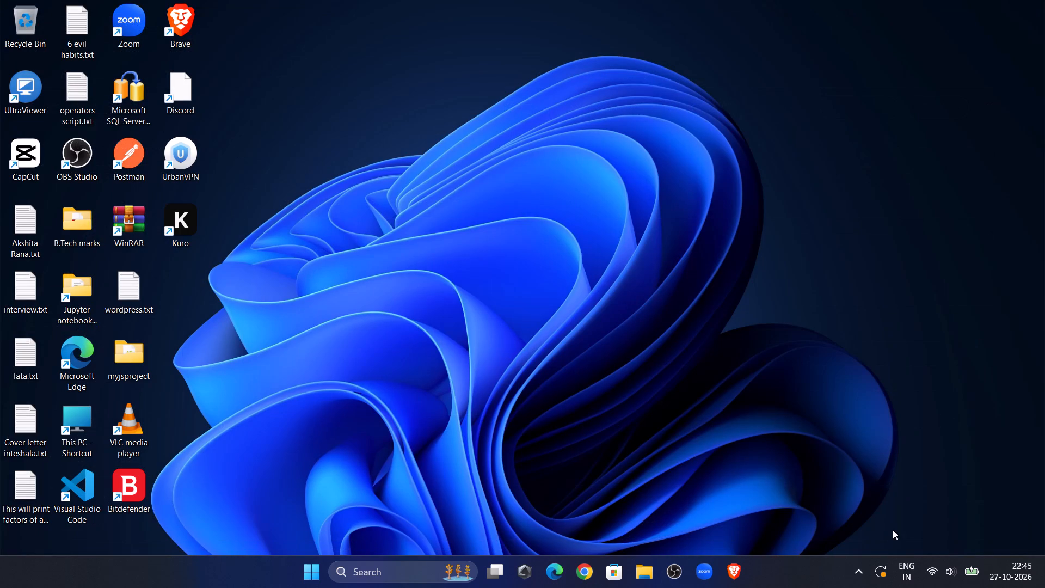
Show the hidden system tray icons.
click(858, 574)
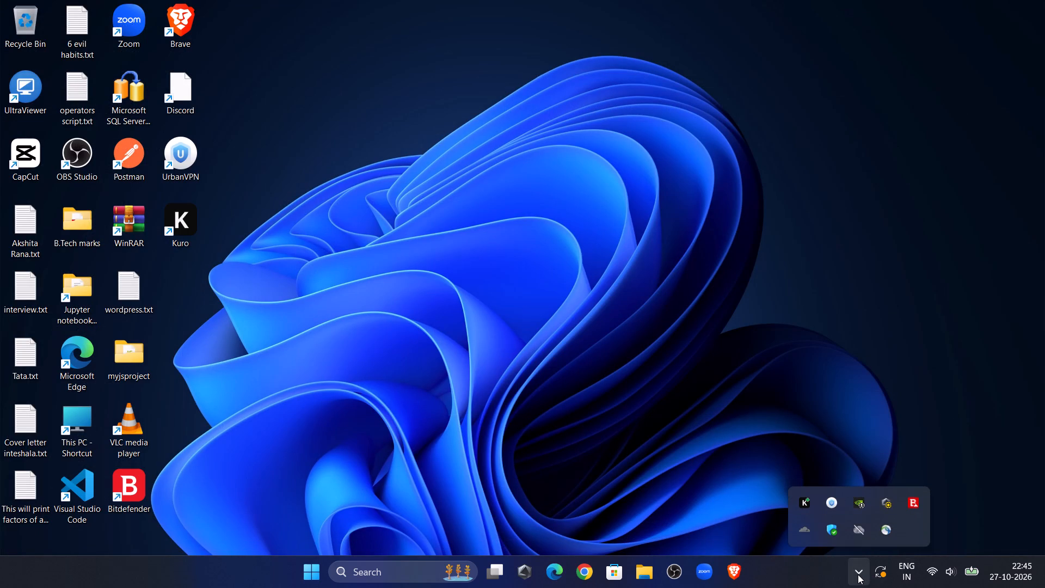